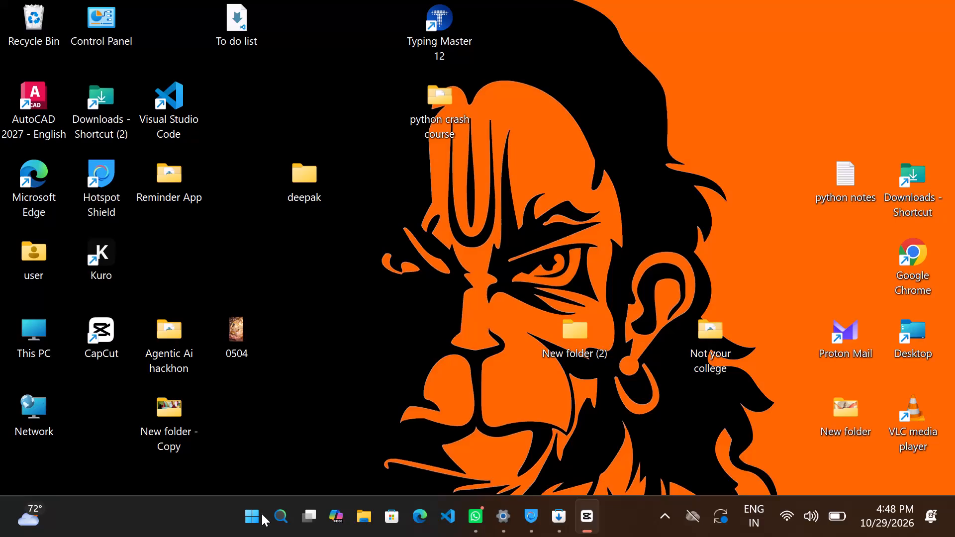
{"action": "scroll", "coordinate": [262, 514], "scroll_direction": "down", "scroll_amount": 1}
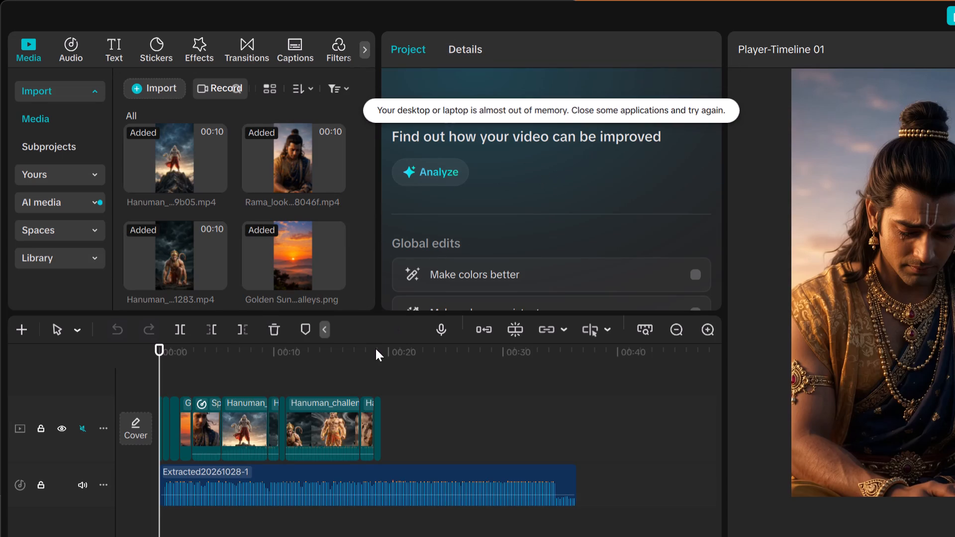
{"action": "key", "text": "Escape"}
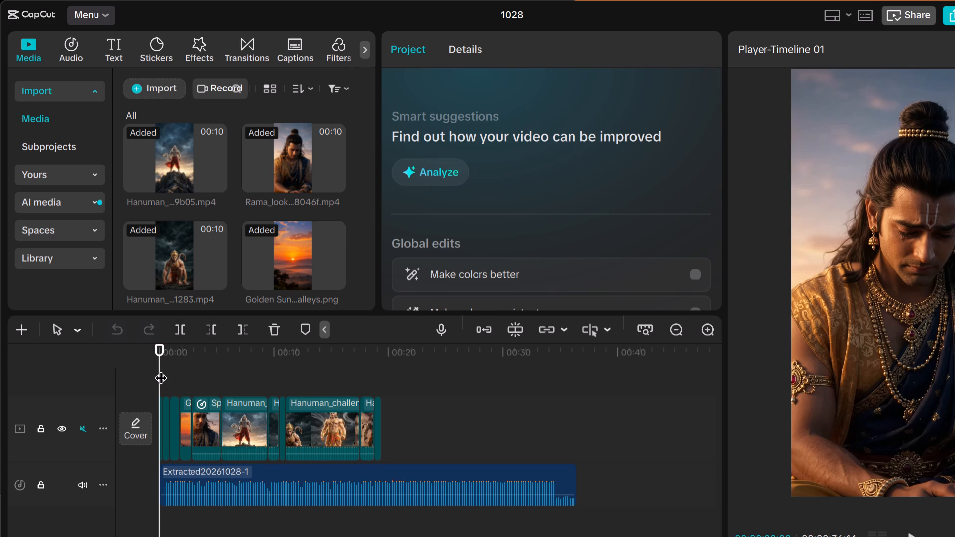
Play the opening clips of the timeline from the start to review the edit.
{"action": "left_click_drag", "start_coordinate": [159, 369], "coordinate": [112, 396]}
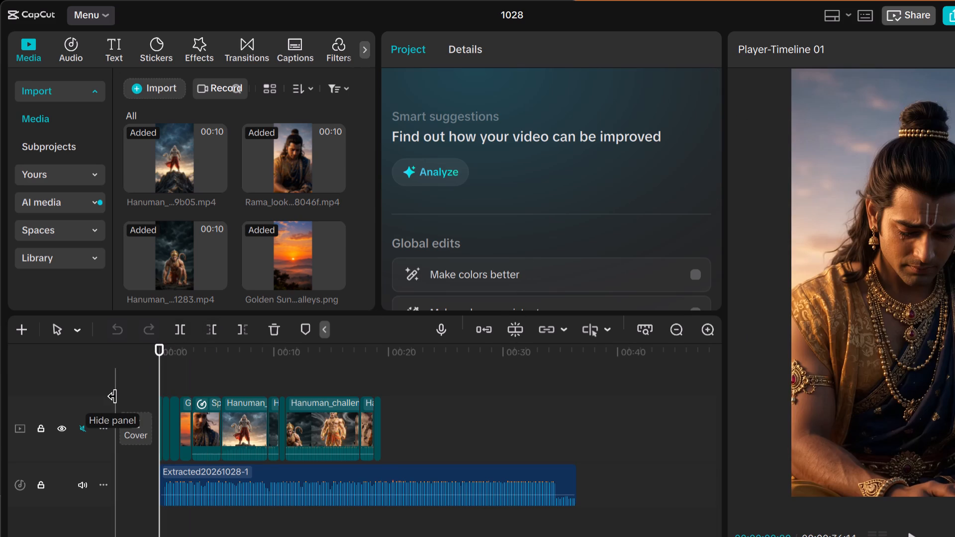
{"action": "key", "text": "space"}
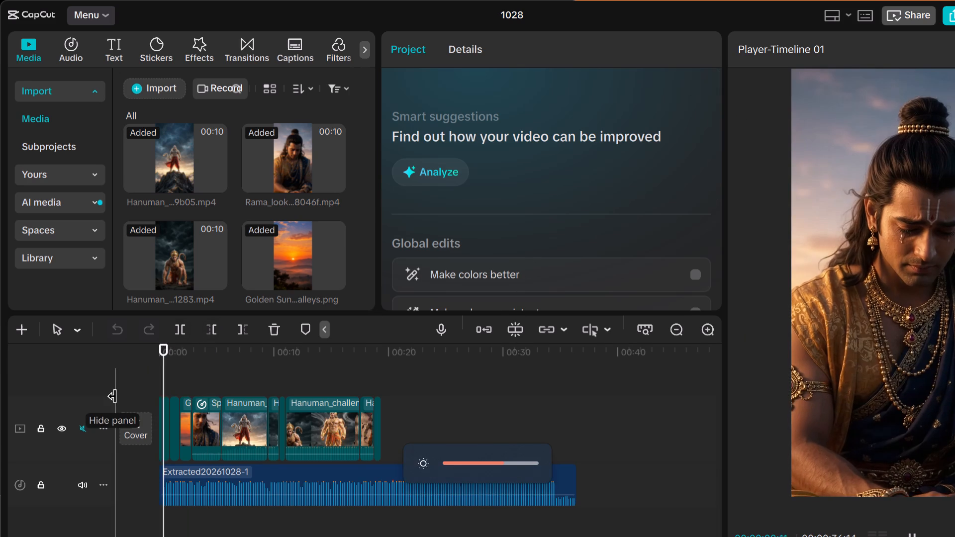
{"action": "key", "text": "space"}
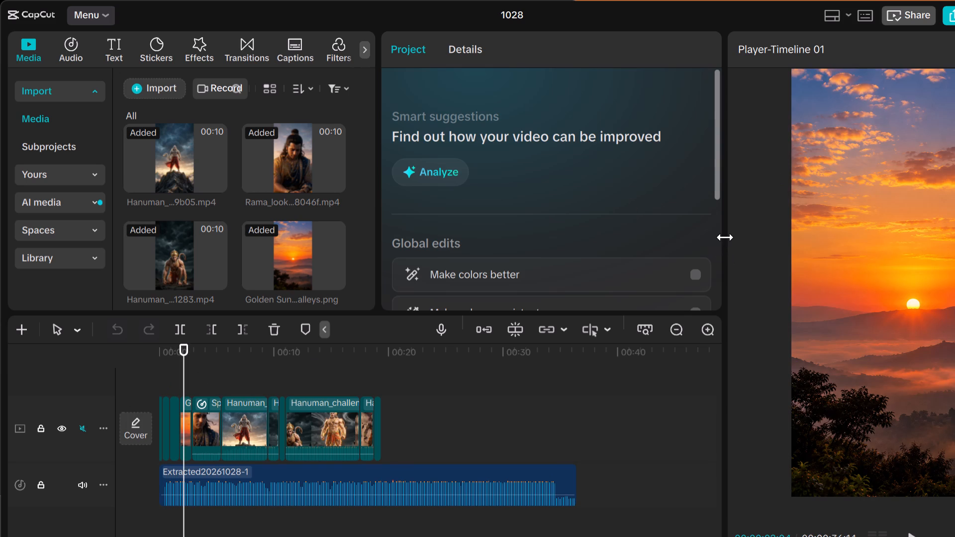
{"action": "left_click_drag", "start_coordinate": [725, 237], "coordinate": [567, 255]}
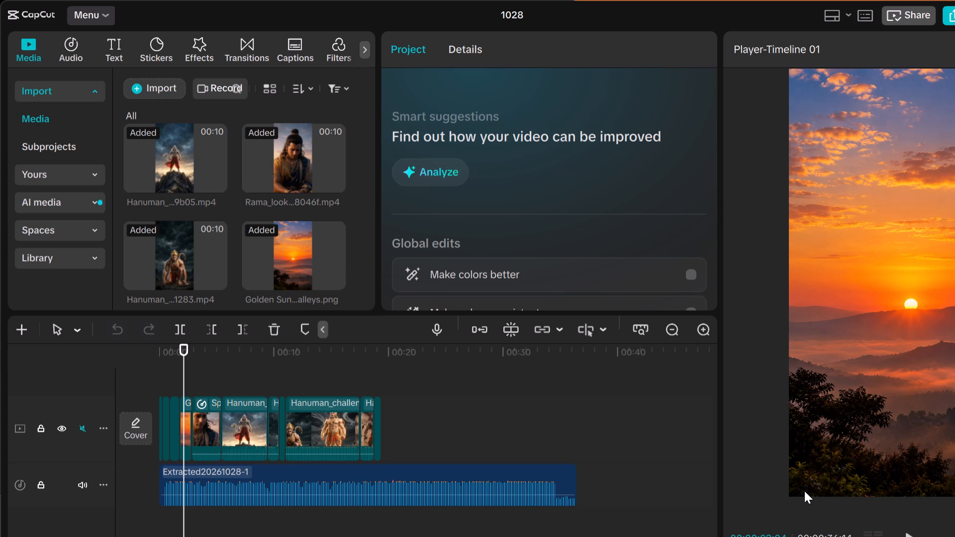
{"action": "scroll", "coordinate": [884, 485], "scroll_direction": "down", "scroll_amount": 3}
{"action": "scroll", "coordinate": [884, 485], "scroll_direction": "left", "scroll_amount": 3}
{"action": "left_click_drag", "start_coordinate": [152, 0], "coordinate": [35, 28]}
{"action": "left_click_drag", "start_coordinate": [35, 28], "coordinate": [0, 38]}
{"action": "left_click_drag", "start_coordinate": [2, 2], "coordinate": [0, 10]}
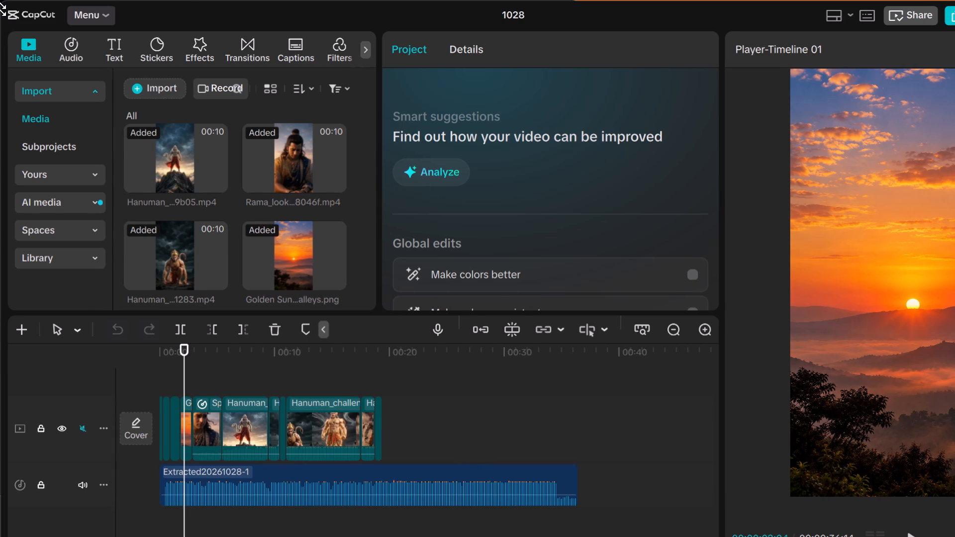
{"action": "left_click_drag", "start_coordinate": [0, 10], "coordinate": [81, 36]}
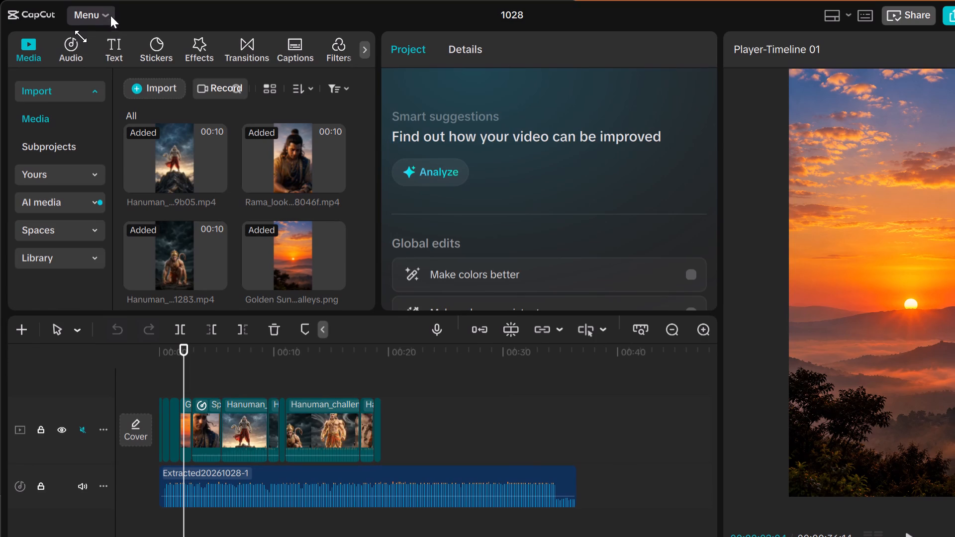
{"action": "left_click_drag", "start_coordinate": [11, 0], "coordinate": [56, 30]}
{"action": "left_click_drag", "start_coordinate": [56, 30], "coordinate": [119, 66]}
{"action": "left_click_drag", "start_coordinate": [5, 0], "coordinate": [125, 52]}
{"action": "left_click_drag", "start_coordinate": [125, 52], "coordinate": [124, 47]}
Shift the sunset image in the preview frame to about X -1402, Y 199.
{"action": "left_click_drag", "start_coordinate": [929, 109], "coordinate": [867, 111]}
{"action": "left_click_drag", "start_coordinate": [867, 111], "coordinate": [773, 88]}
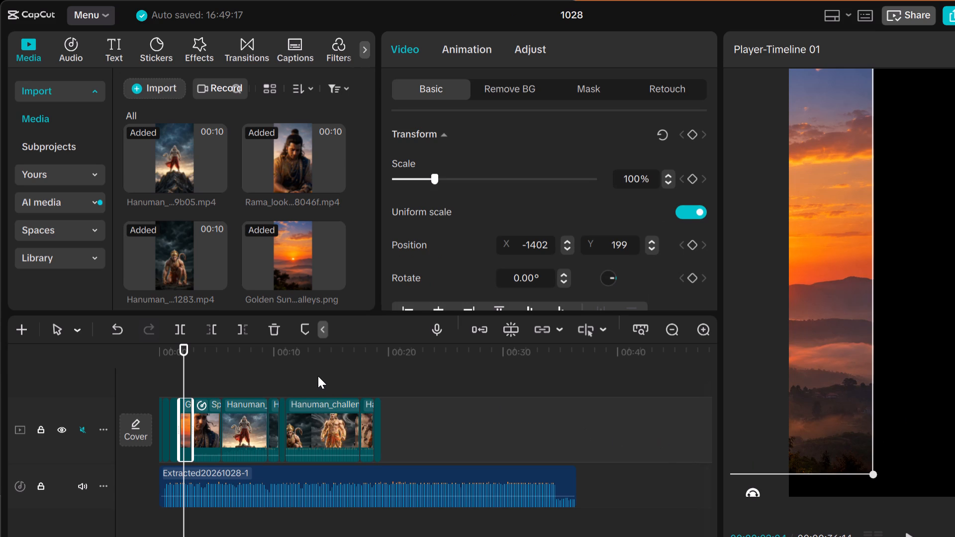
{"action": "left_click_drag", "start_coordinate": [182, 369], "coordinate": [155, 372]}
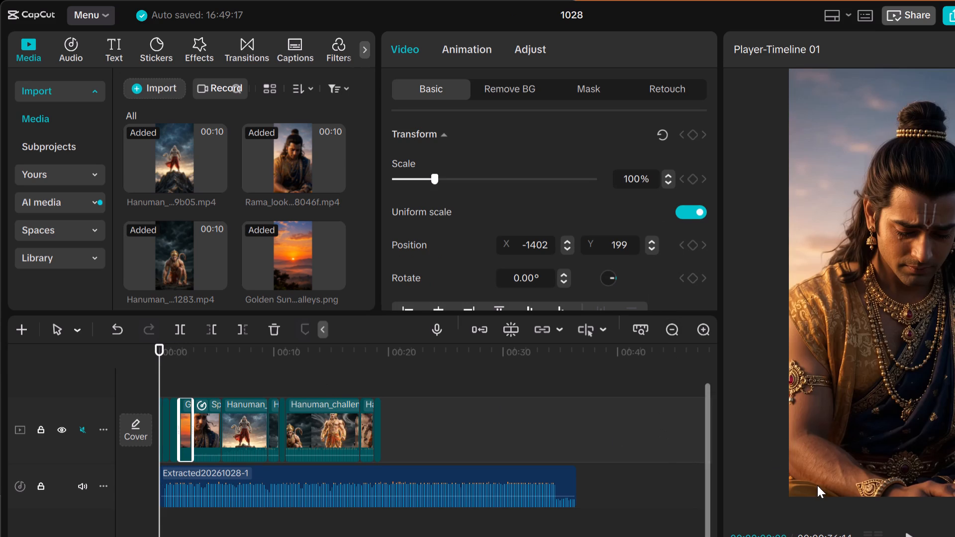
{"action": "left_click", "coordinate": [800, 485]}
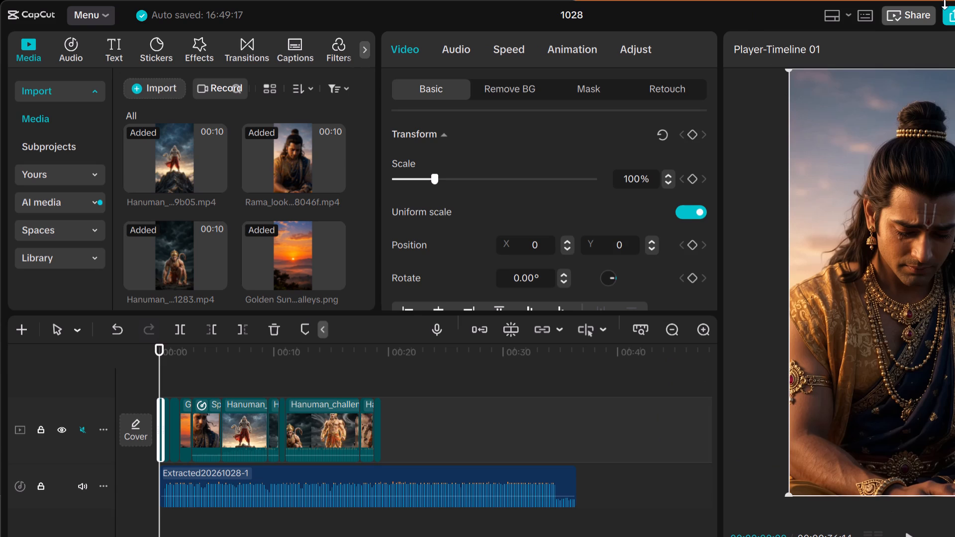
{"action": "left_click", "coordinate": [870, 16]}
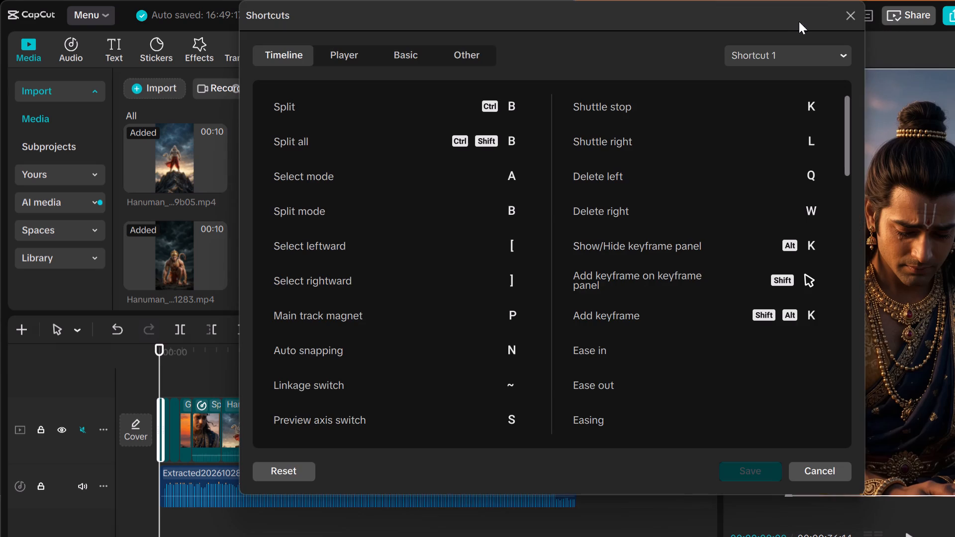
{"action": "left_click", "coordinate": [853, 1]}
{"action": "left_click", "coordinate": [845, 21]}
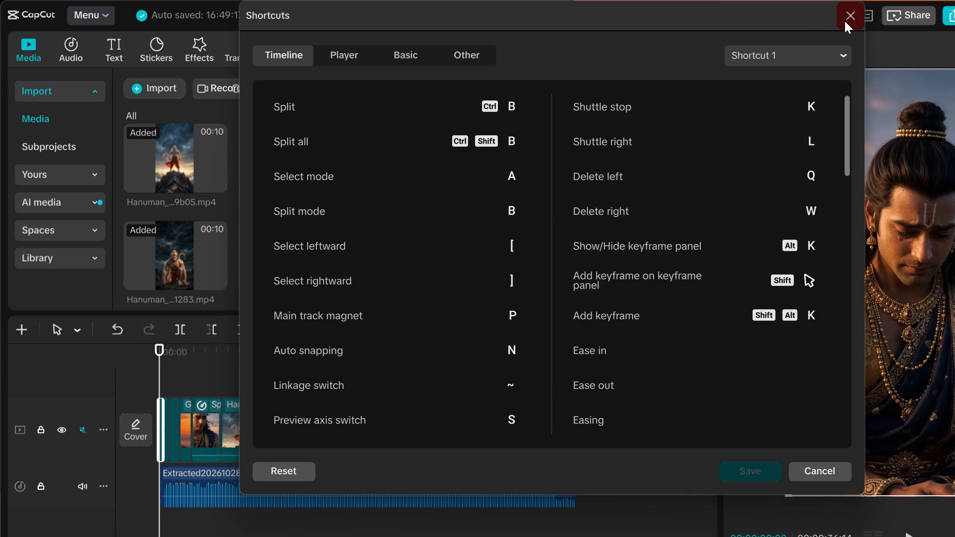
Switch the workspace layout from Vertical to Attributes.
{"action": "left_click", "coordinate": [831, 17]}
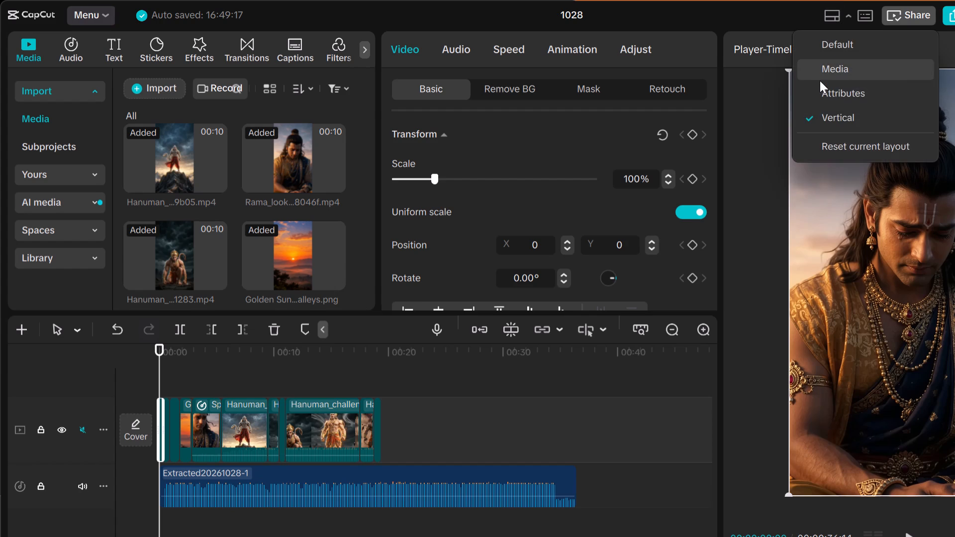
{"action": "left_click", "coordinate": [820, 100]}
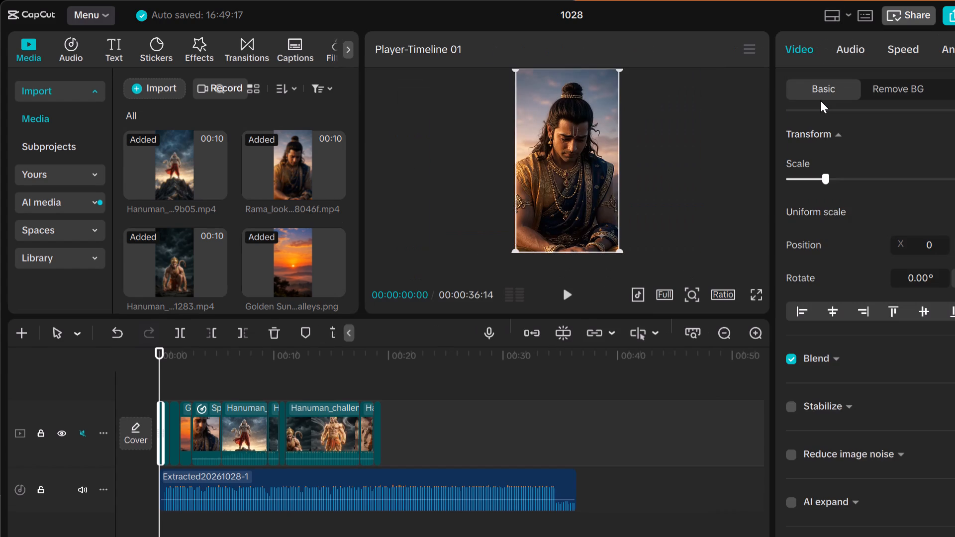
Play the first seconds of the timeline repeatedly to check how each clip is framed.
{"action": "left_click", "coordinate": [571, 290]}
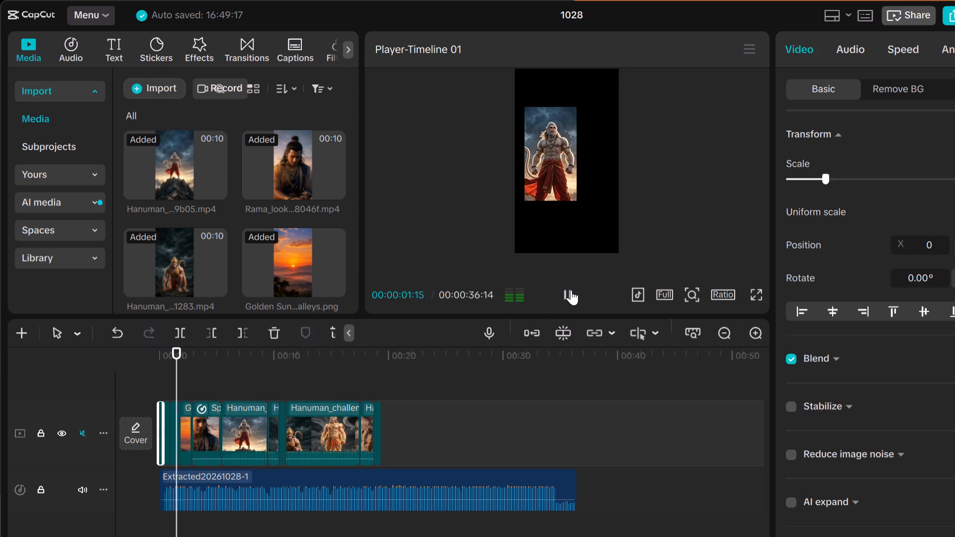
{"action": "left_click", "coordinate": [562, 290]}
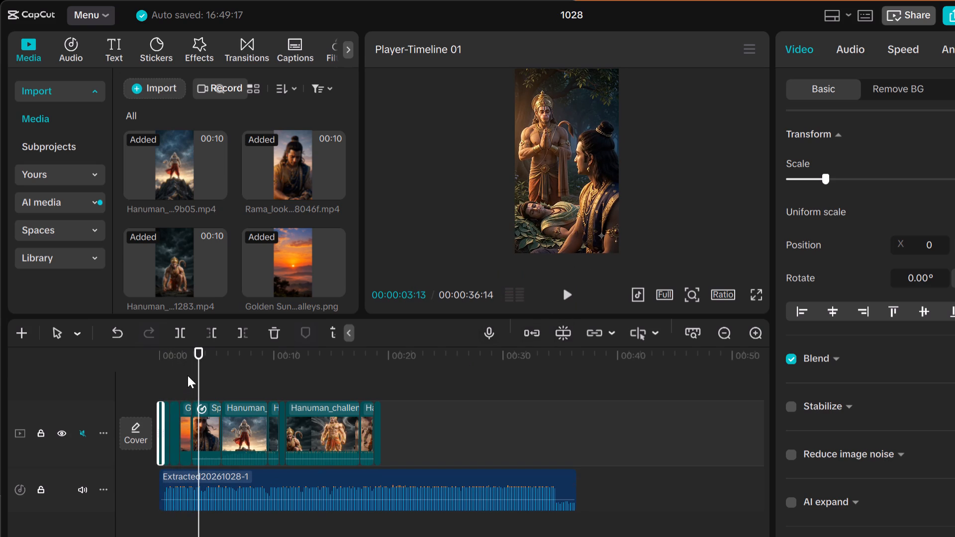
{"action": "left_click_drag", "start_coordinate": [197, 371], "coordinate": [159, 377]}
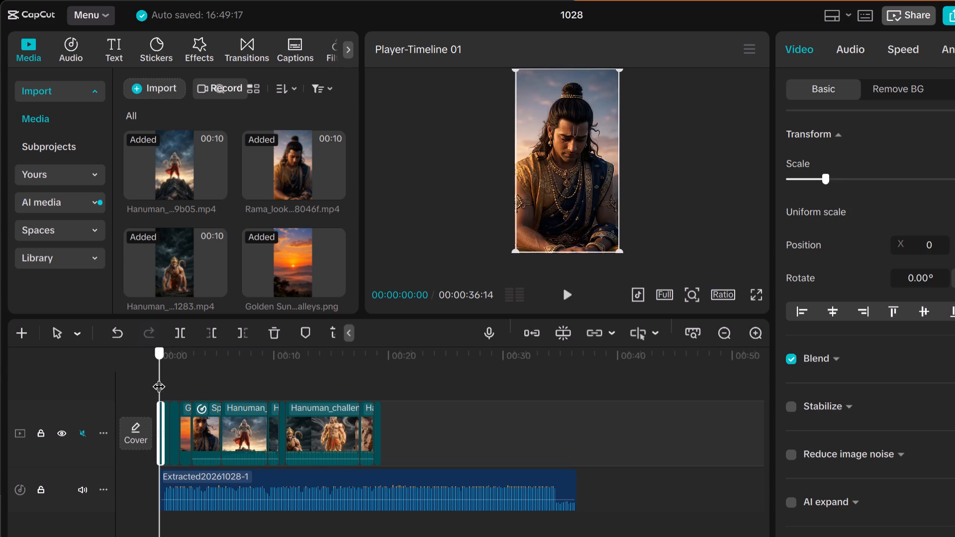
{"action": "left_click_drag", "start_coordinate": [159, 377], "coordinate": [161, 377]}
{"action": "left_click", "coordinate": [161, 377]}
{"action": "left_click", "coordinate": [167, 377]}
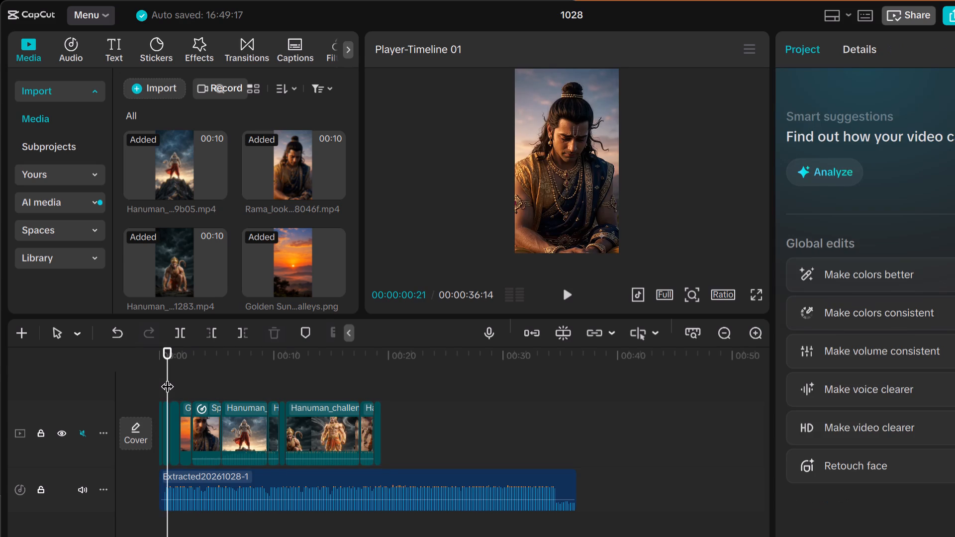
{"action": "left_click", "coordinate": [501, 89]}
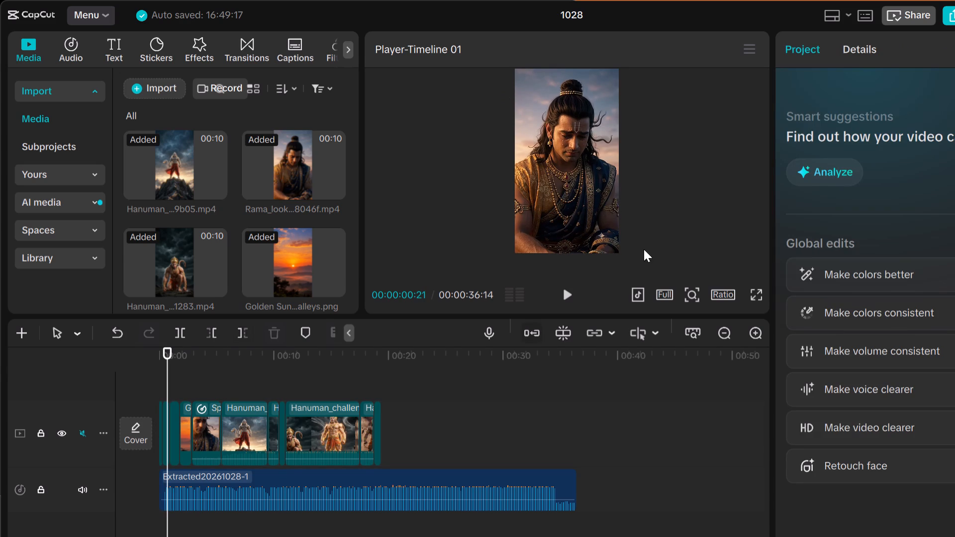
{"action": "left_click", "coordinate": [563, 296]}
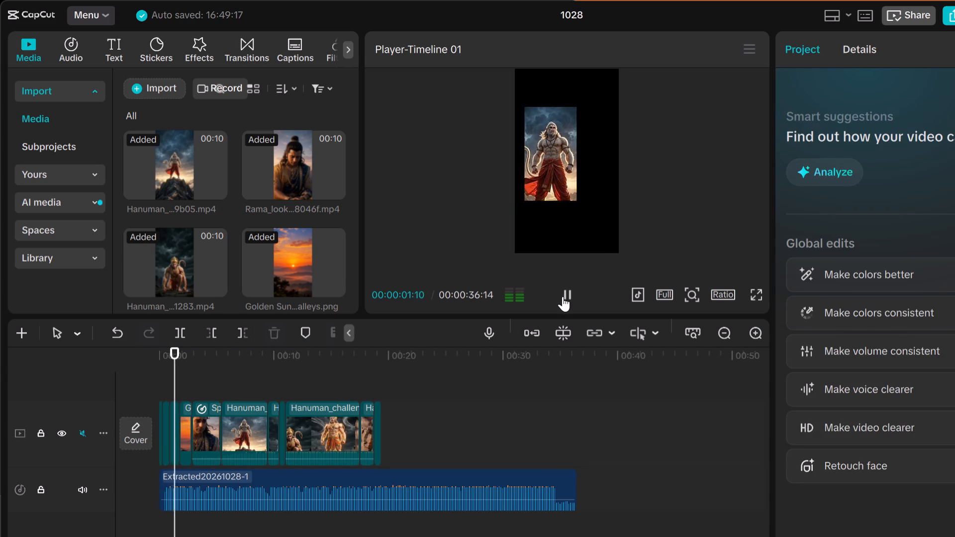
{"action": "left_click", "coordinate": [563, 296]}
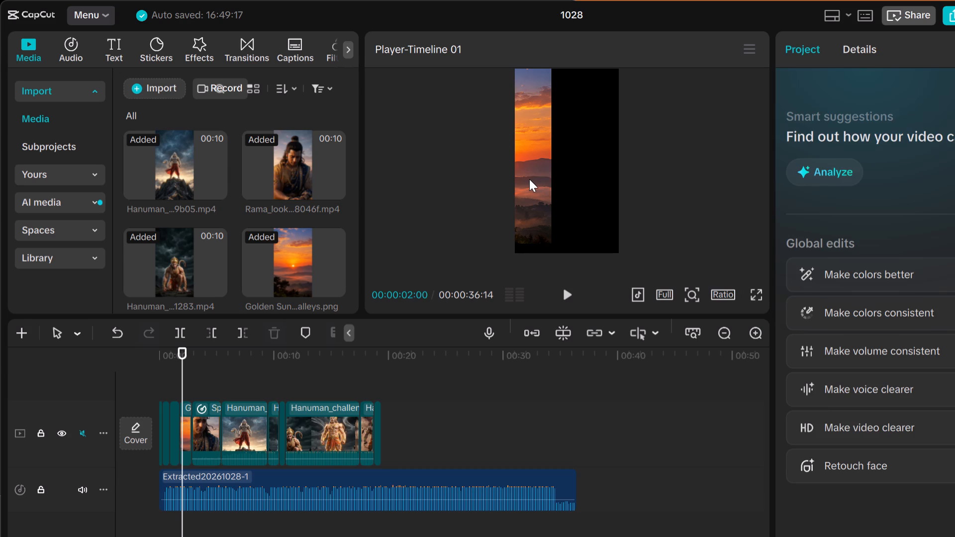
Shrink the sunset image to about half the frame width and move it near the frame's centre, at about X -145.
{"action": "left_click", "coordinate": [529, 179]}
{"action": "left_click_drag", "start_coordinate": [551, 242], "coordinate": [556, 242]}
{"action": "left_click_drag", "start_coordinate": [574, 242], "coordinate": [529, 236]}
{"action": "left_click", "coordinate": [529, 236]}
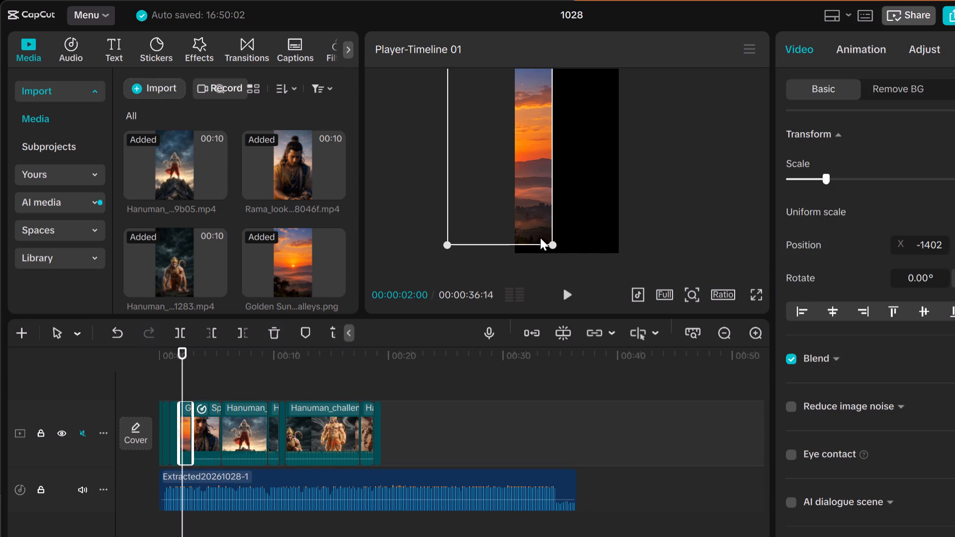
{"action": "left_click_drag", "start_coordinate": [551, 239], "coordinate": [497, 177]}
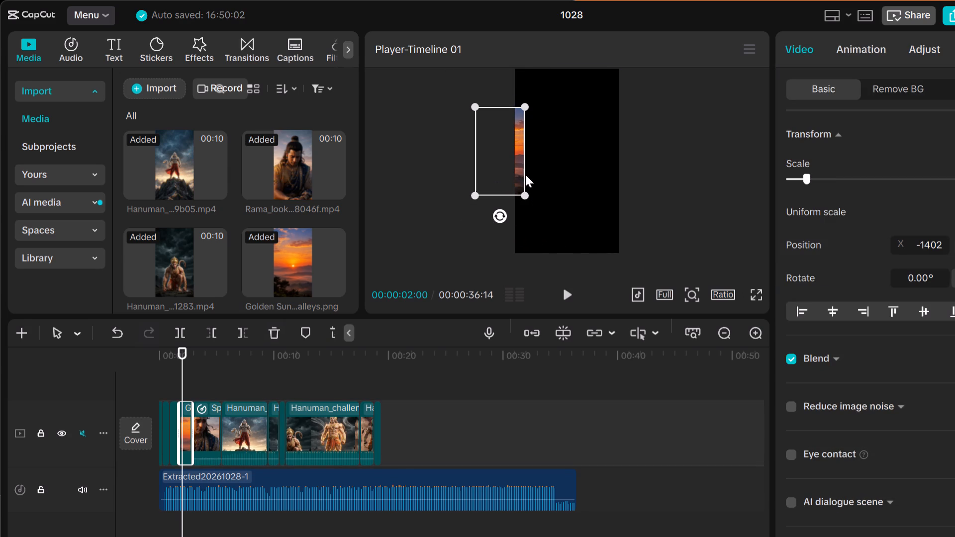
{"action": "left_click_drag", "start_coordinate": [516, 150], "coordinate": [574, 154]}
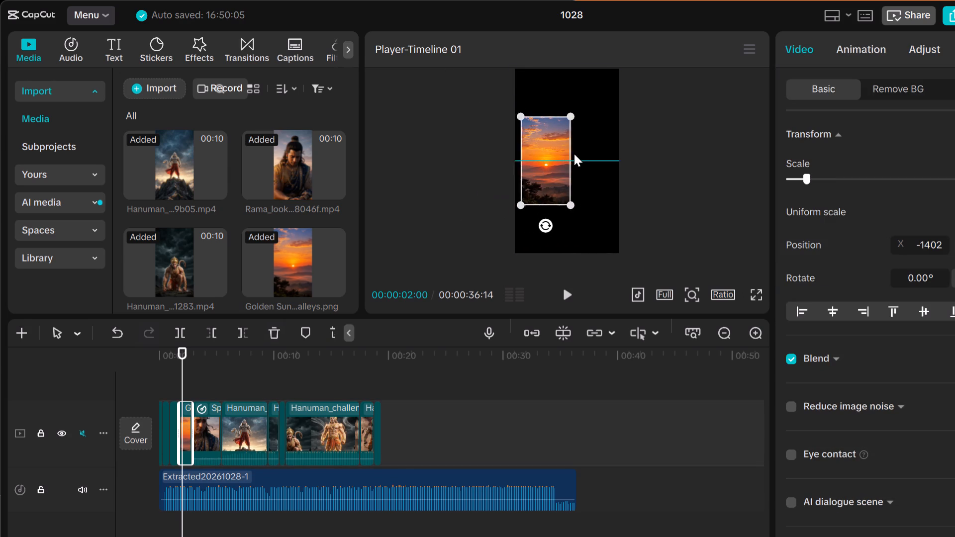
{"action": "left_click_drag", "start_coordinate": [574, 154], "coordinate": [576, 156]}
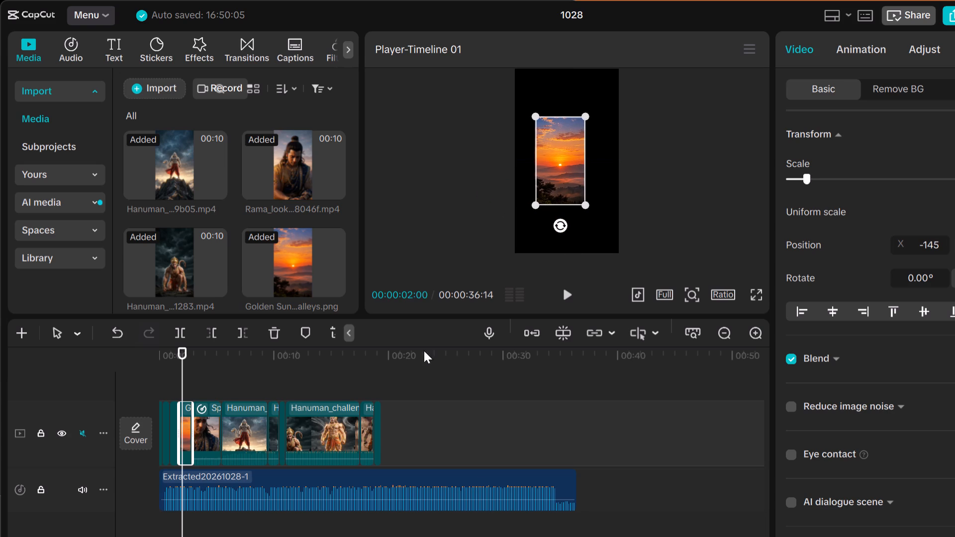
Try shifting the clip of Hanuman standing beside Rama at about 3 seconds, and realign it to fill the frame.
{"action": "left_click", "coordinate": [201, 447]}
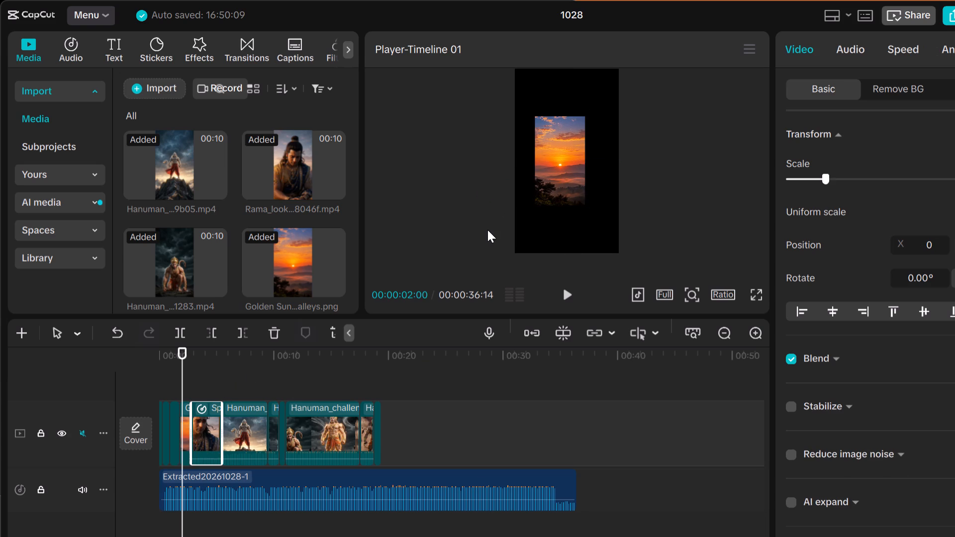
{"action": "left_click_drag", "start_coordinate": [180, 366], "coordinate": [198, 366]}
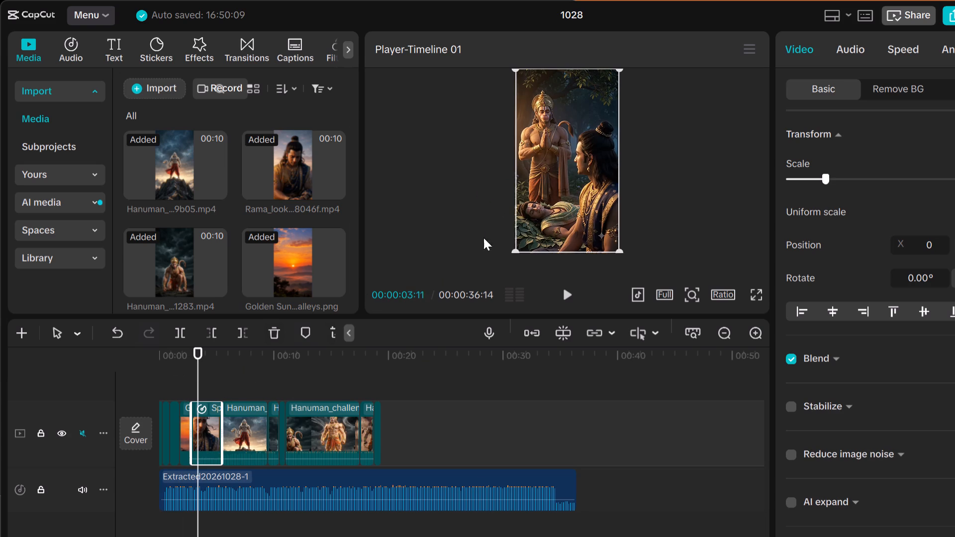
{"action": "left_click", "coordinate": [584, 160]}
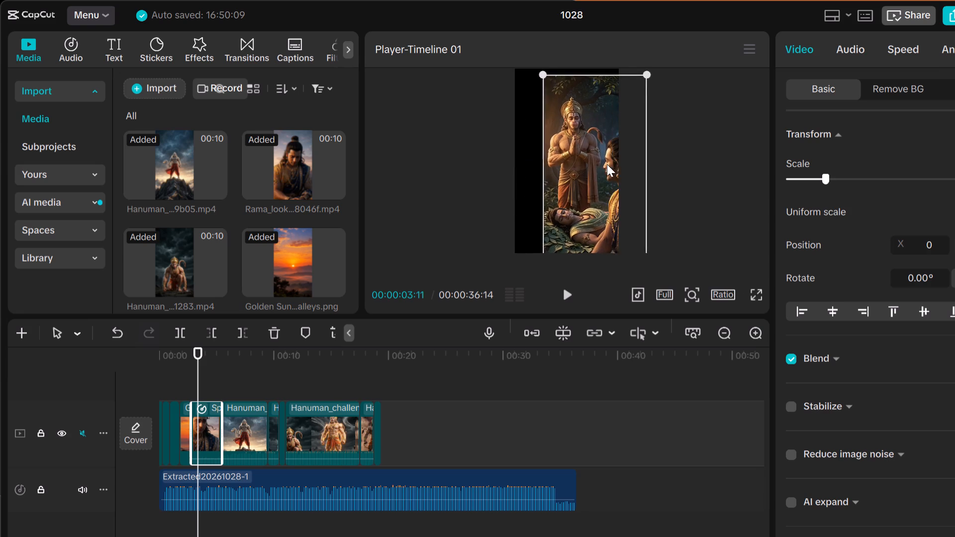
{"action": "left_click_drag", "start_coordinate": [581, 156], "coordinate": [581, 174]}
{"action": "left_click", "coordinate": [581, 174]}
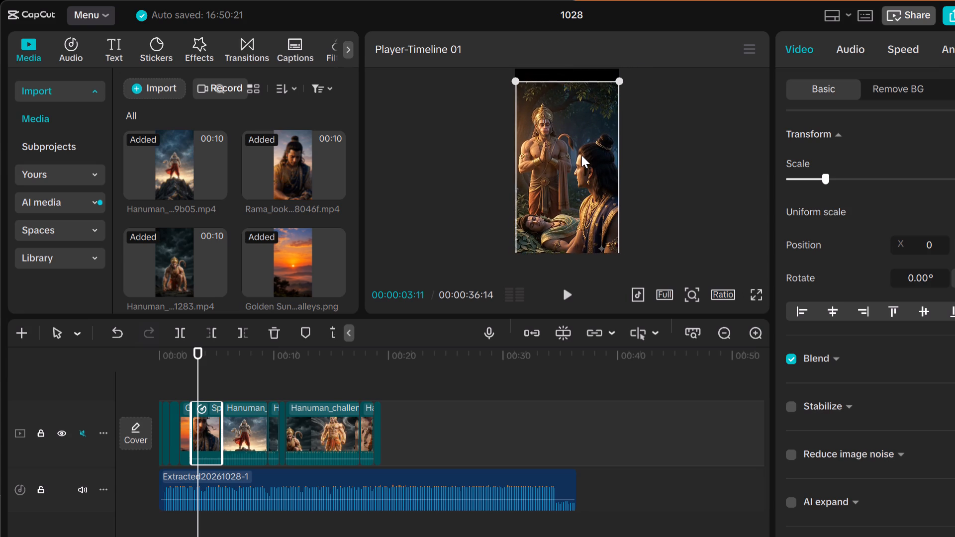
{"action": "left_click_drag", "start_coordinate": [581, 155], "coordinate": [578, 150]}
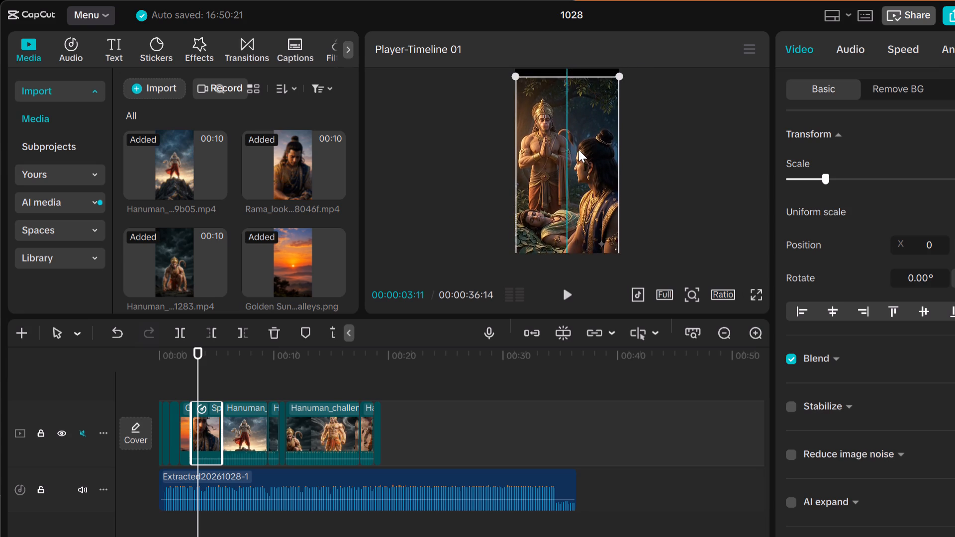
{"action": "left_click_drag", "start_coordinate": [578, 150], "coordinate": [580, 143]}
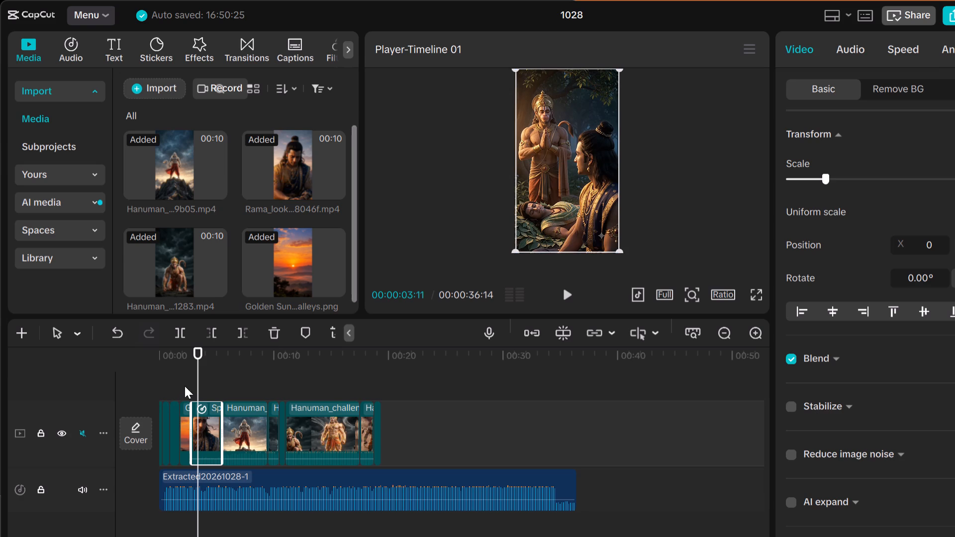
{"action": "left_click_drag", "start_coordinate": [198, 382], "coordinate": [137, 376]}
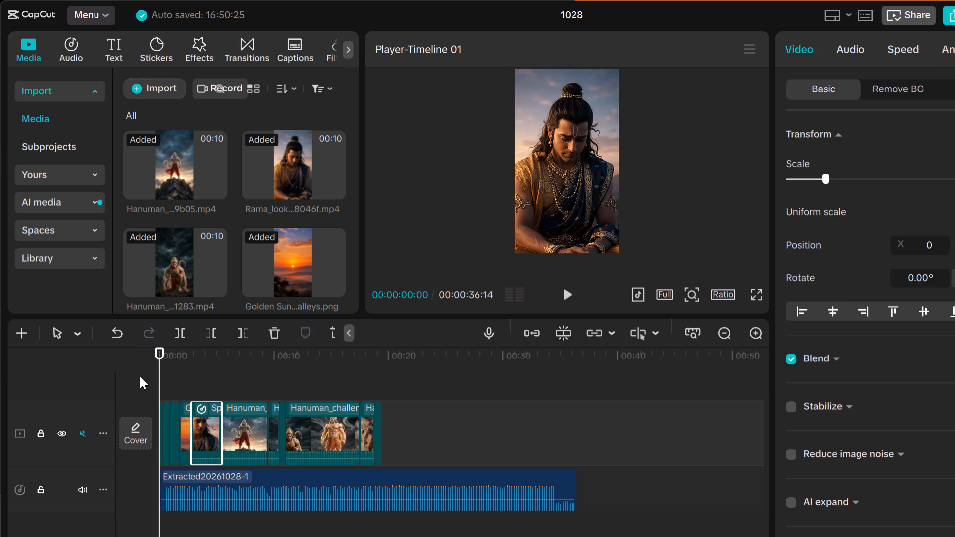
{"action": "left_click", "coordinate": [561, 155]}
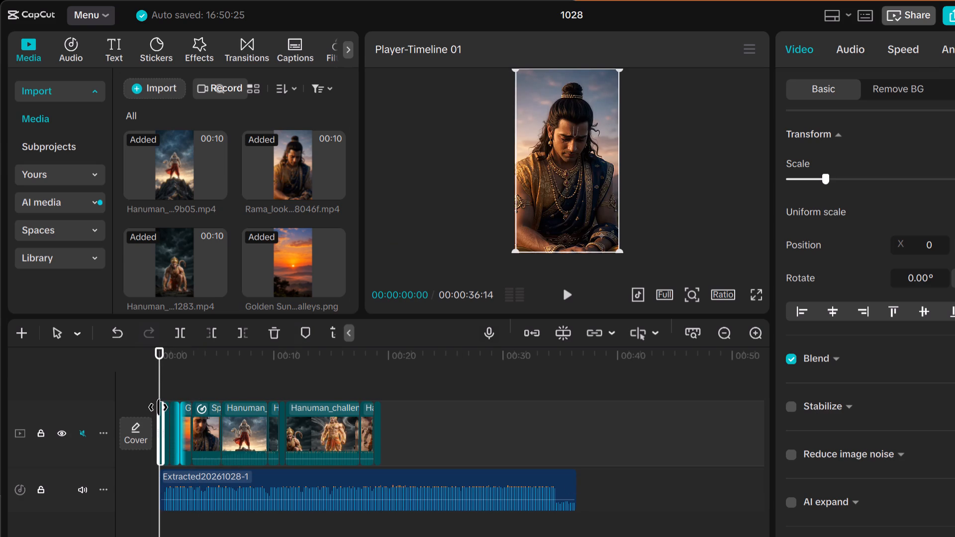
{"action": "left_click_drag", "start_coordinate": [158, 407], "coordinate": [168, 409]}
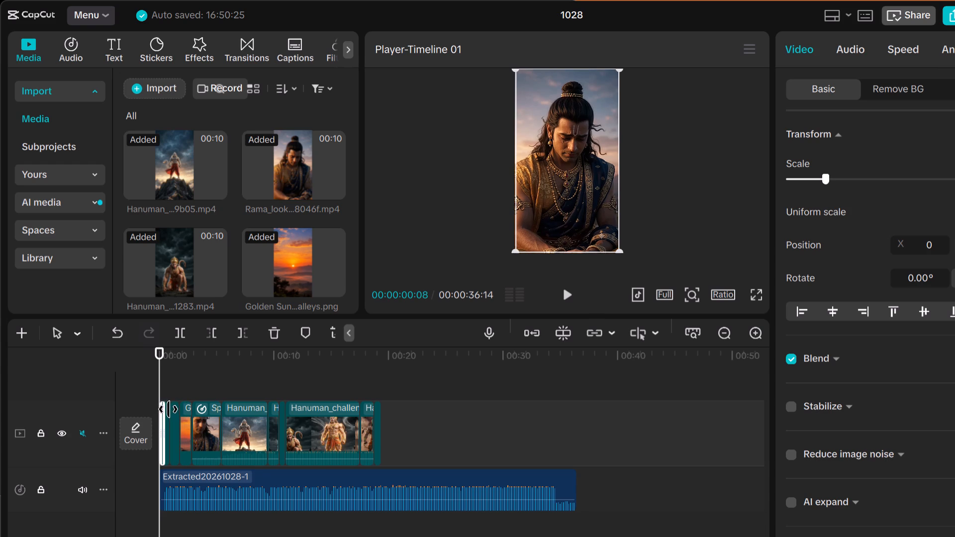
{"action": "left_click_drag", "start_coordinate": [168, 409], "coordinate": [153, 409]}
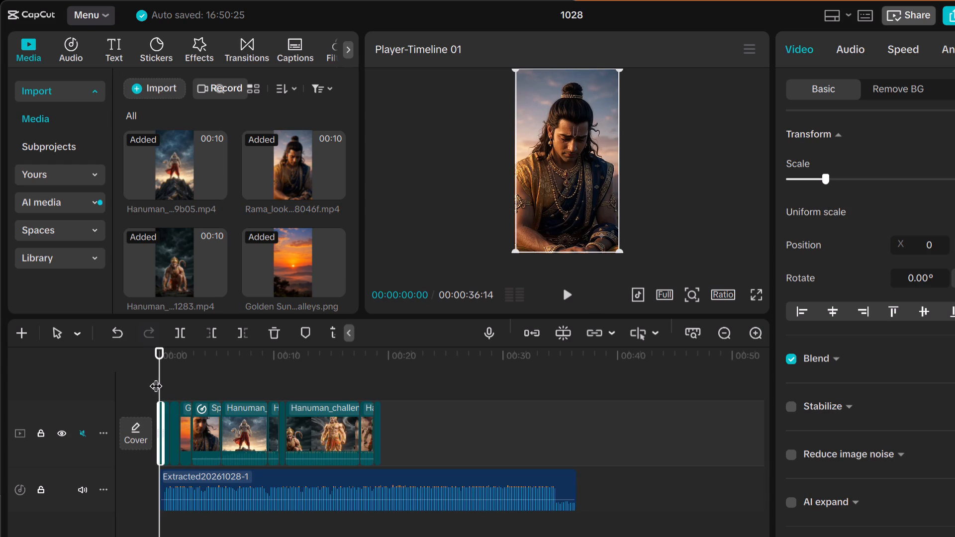
Enlarge the small Hanuman clip at about 1 second to fill the frame and centre it horizontally at X 0.
{"action": "left_click_drag", "start_coordinate": [160, 380], "coordinate": [165, 382]}
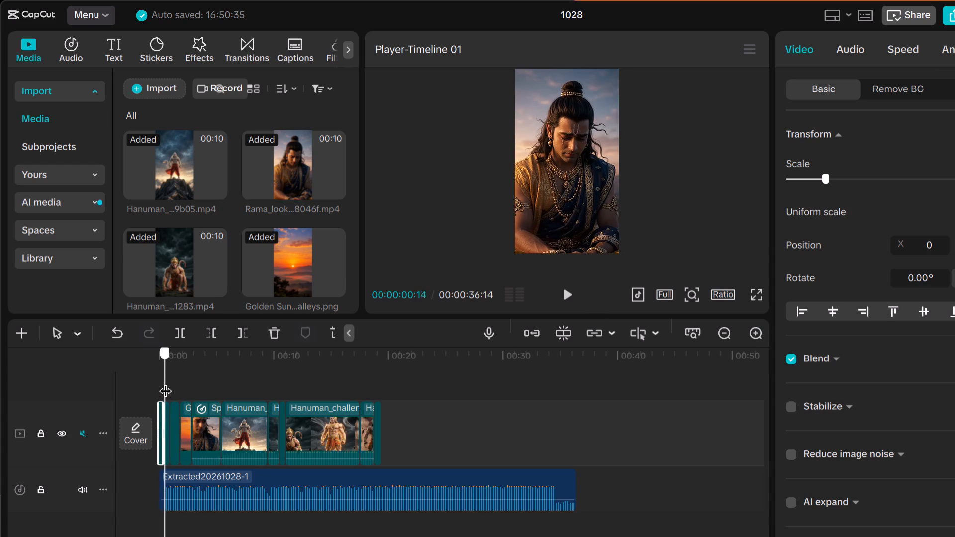
{"action": "left_click_drag", "start_coordinate": [165, 382], "coordinate": [173, 384]}
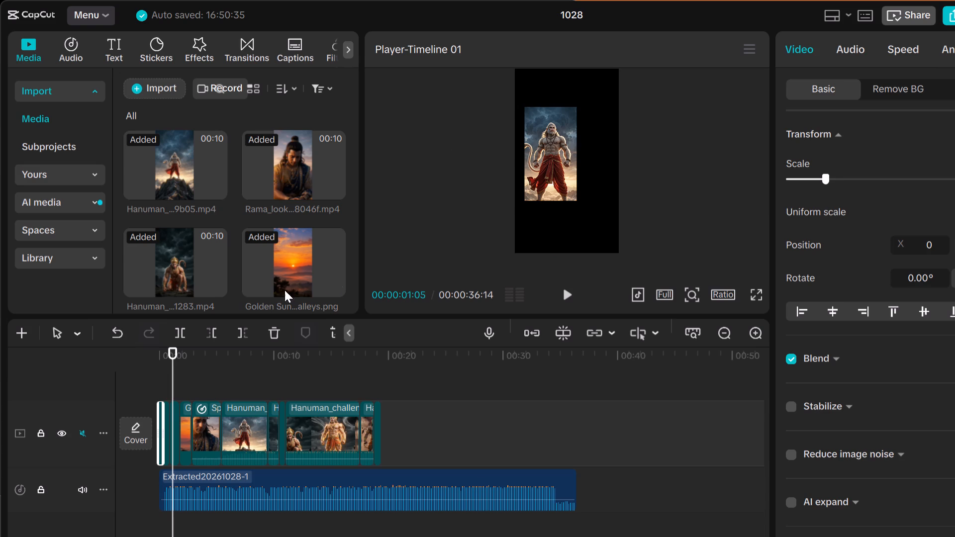
{"action": "left_click", "coordinate": [549, 128]}
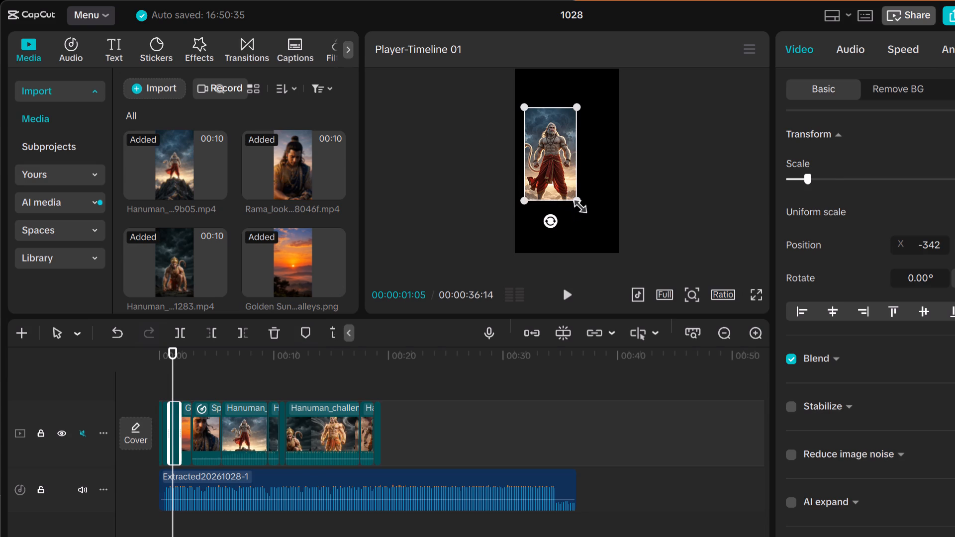
{"action": "left_click_drag", "start_coordinate": [573, 200], "coordinate": [664, 258]}
{"action": "left_click", "coordinate": [543, 218]}
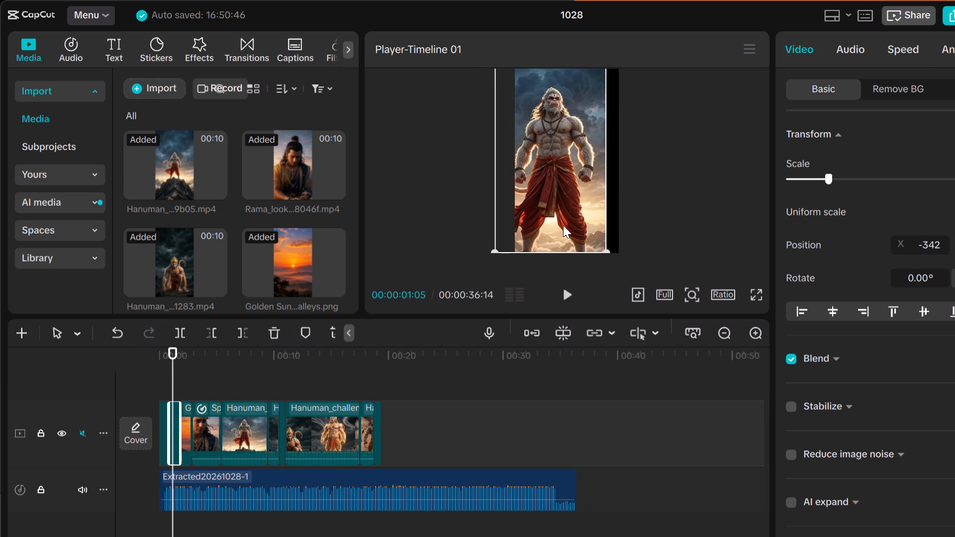
{"action": "left_click_drag", "start_coordinate": [564, 225], "coordinate": [573, 229]}
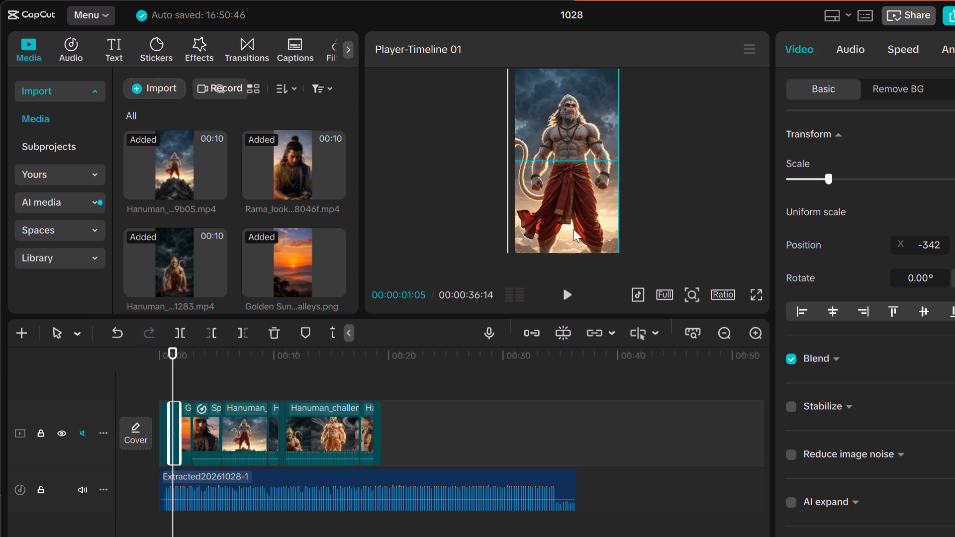
{"action": "left_click_drag", "start_coordinate": [573, 229], "coordinate": [576, 228]}
{"action": "left_click", "coordinate": [576, 228]}
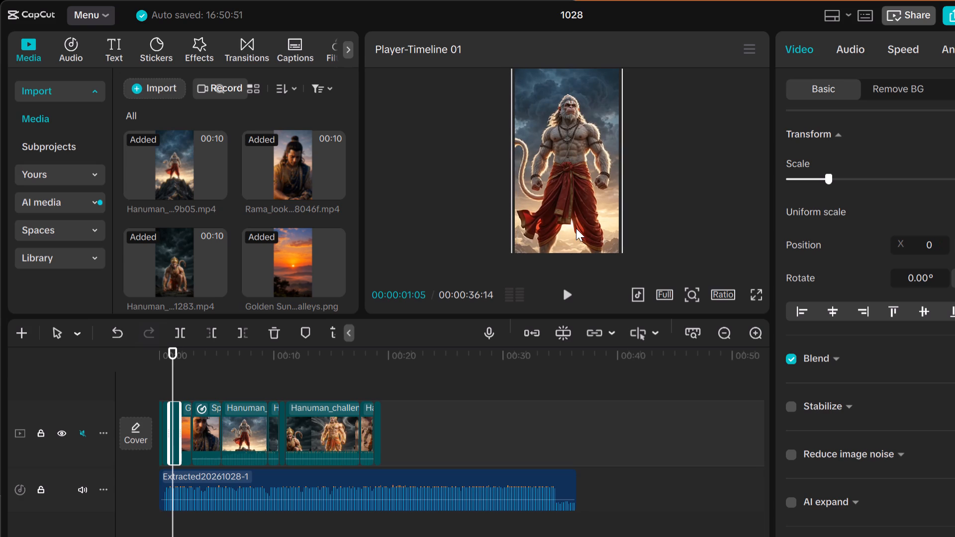
{"action": "left_click", "coordinate": [427, 198]}
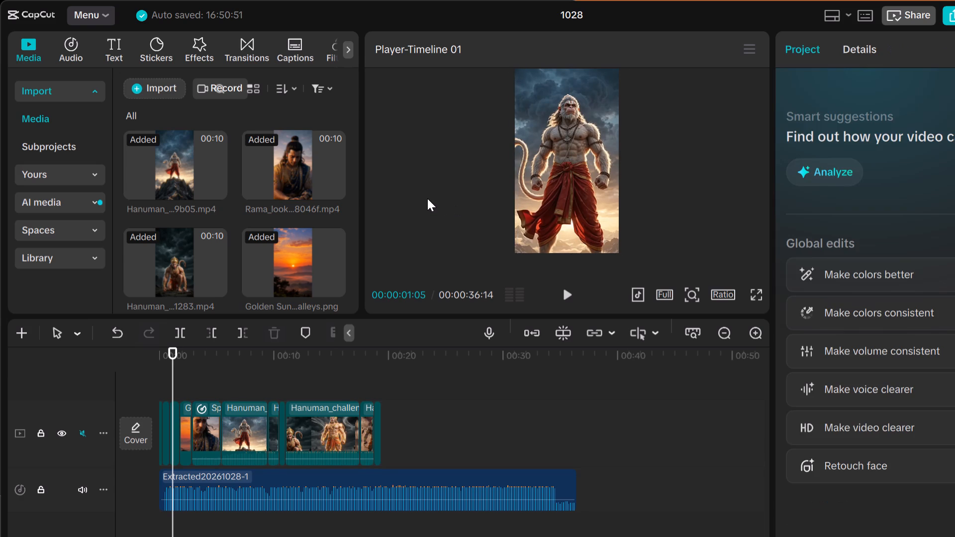
Enlarge the sunset image at about 2 seconds until it fills the whole frame, keeping its position at X -145.
{"action": "left_click", "coordinate": [204, 415]}
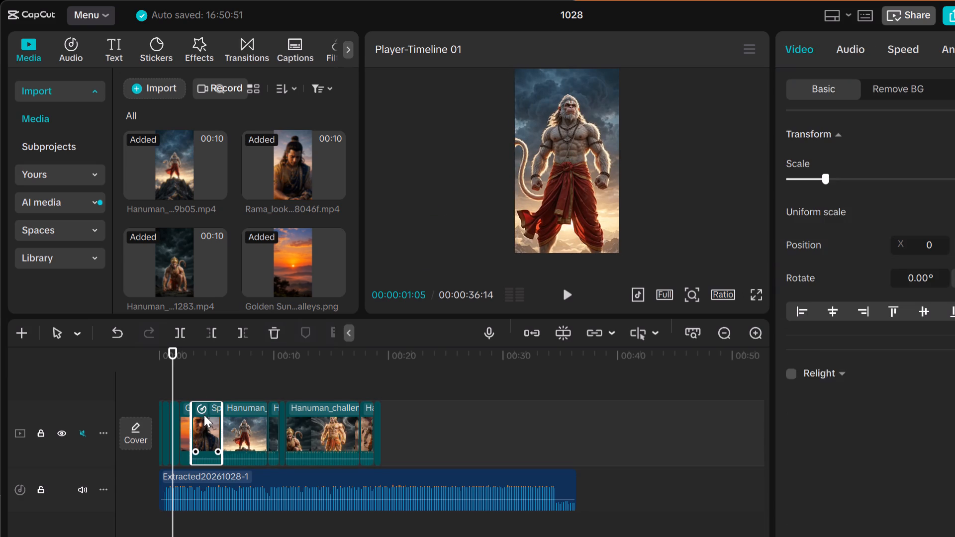
{"action": "left_click_drag", "start_coordinate": [173, 376], "coordinate": [186, 382]}
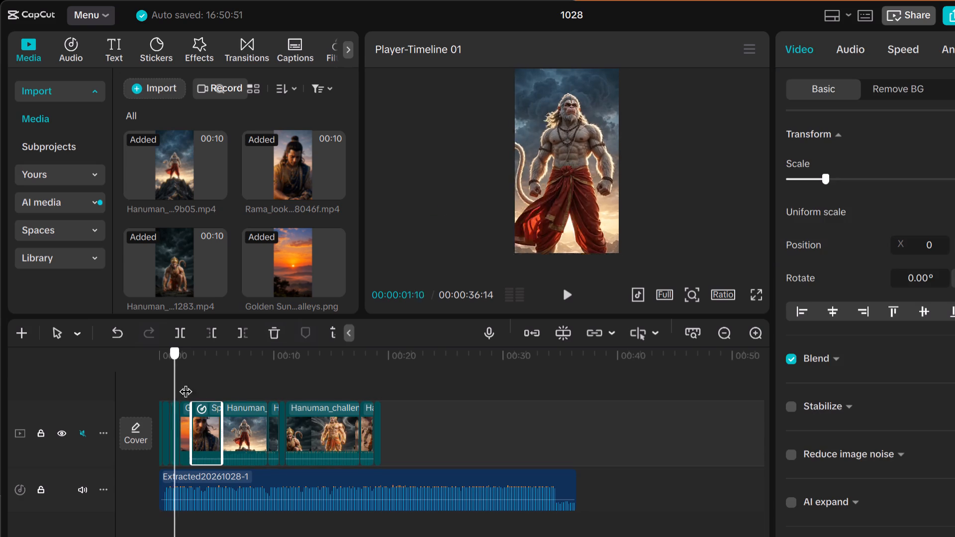
{"action": "left_click_drag", "start_coordinate": [186, 382], "coordinate": [187, 387]}
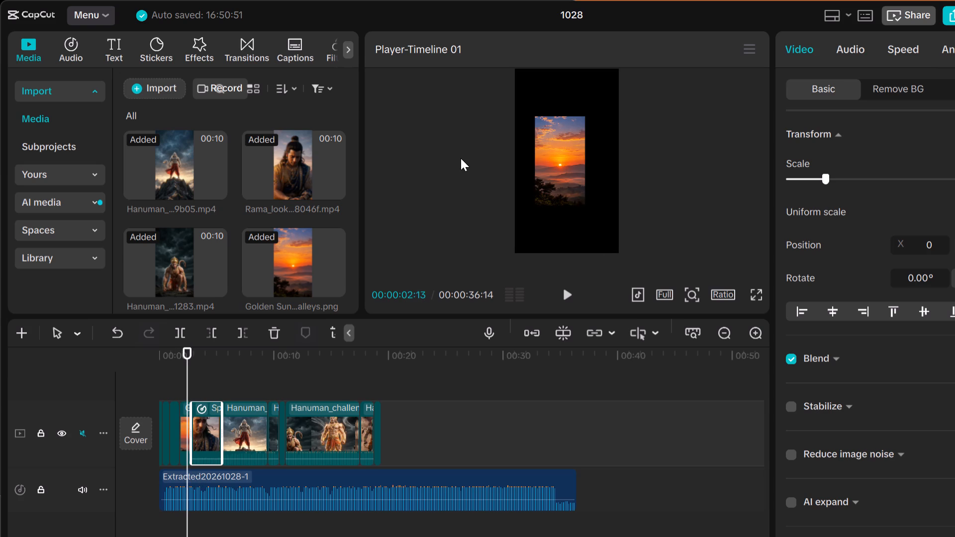
{"action": "left_click", "coordinate": [534, 173]}
{"action": "left_click", "coordinate": [549, 175]}
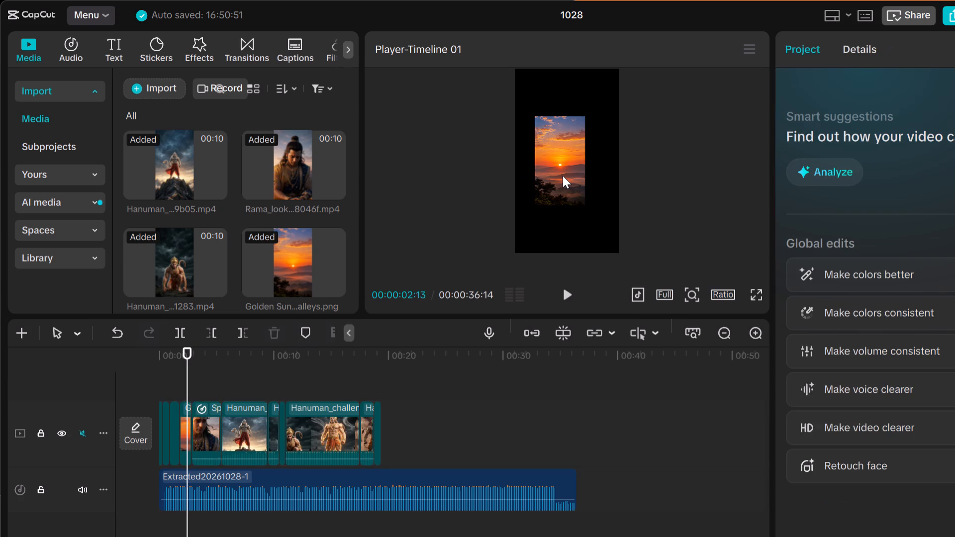
{"action": "double_click", "coordinate": [563, 176]}
{"action": "left_click_drag", "start_coordinate": [584, 206], "coordinate": [639, 295]}
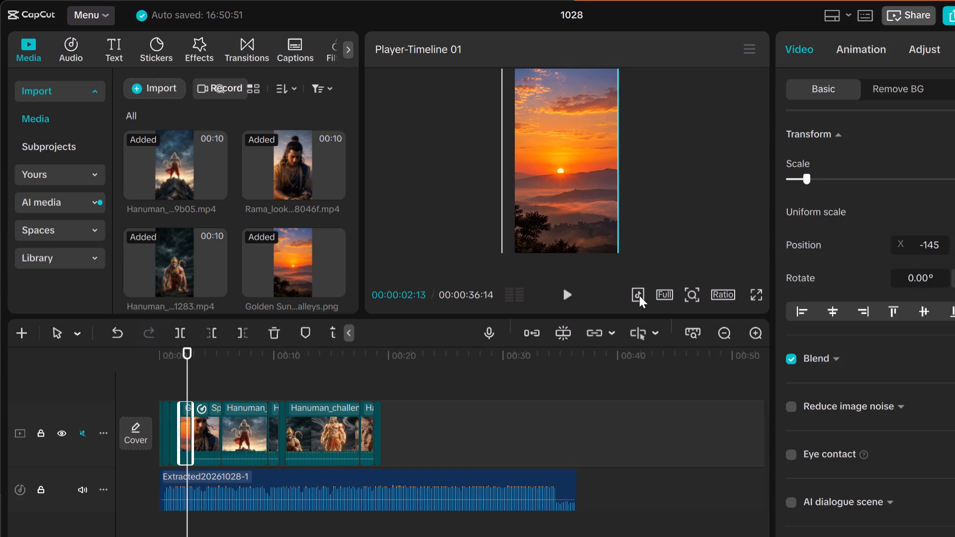
{"action": "left_click_drag", "start_coordinate": [639, 295], "coordinate": [639, 294]}
{"action": "left_click", "coordinate": [573, 233]}
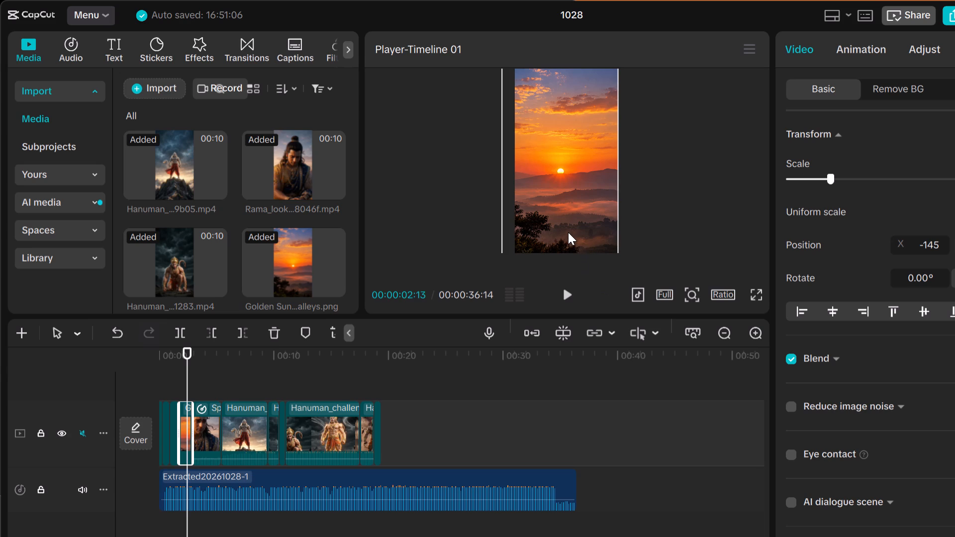
{"action": "left_click", "coordinate": [553, 221]}
{"action": "left_click_drag", "start_coordinate": [543, 222], "coordinate": [534, 222]}
{"action": "double_click", "coordinate": [477, 215]}
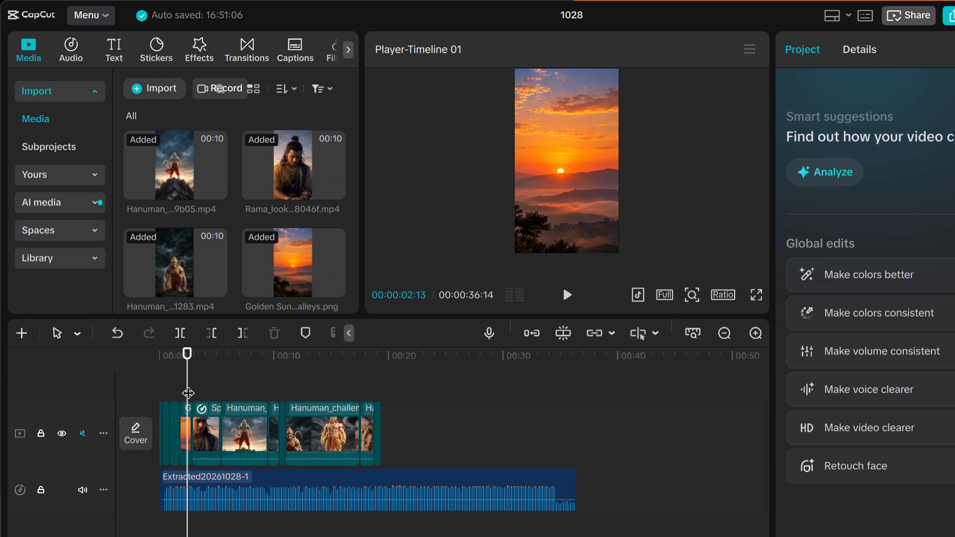
Rescale the off-centre clip of Hanuman on the rocky peak at about 6 seconds and position it to fill the frame, at about X -88.
{"action": "left_click_drag", "start_coordinate": [188, 384], "coordinate": [200, 388]}
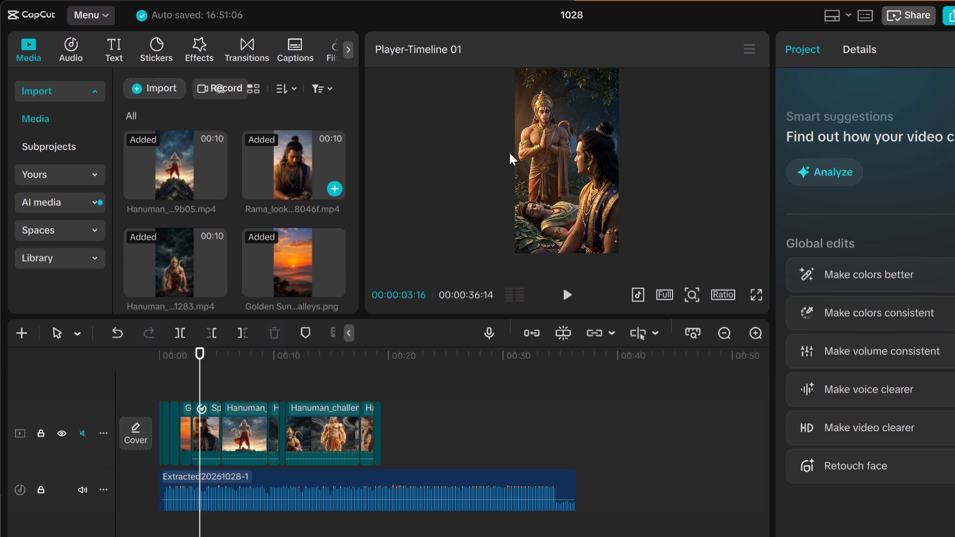
{"action": "left_click", "coordinate": [552, 185]}
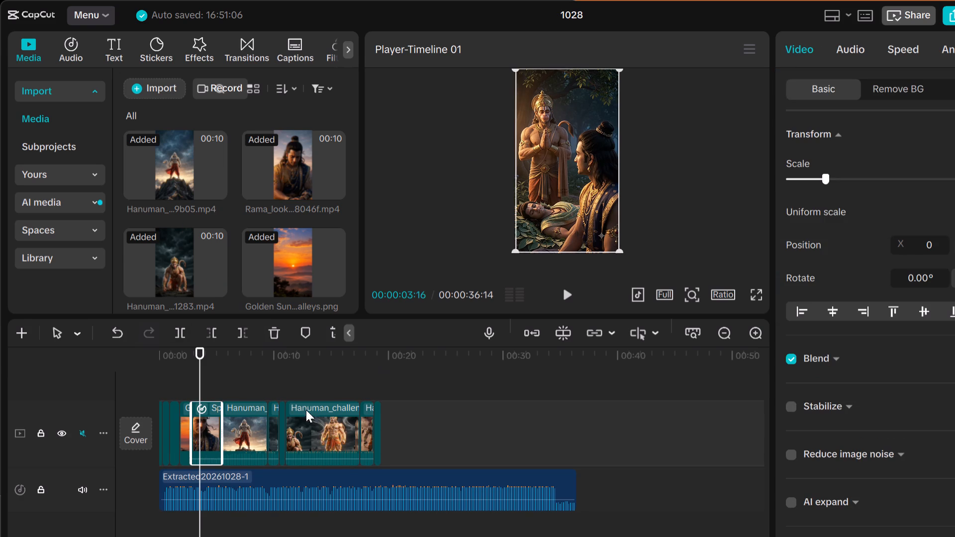
{"action": "left_click_drag", "start_coordinate": [197, 362], "coordinate": [210, 366]}
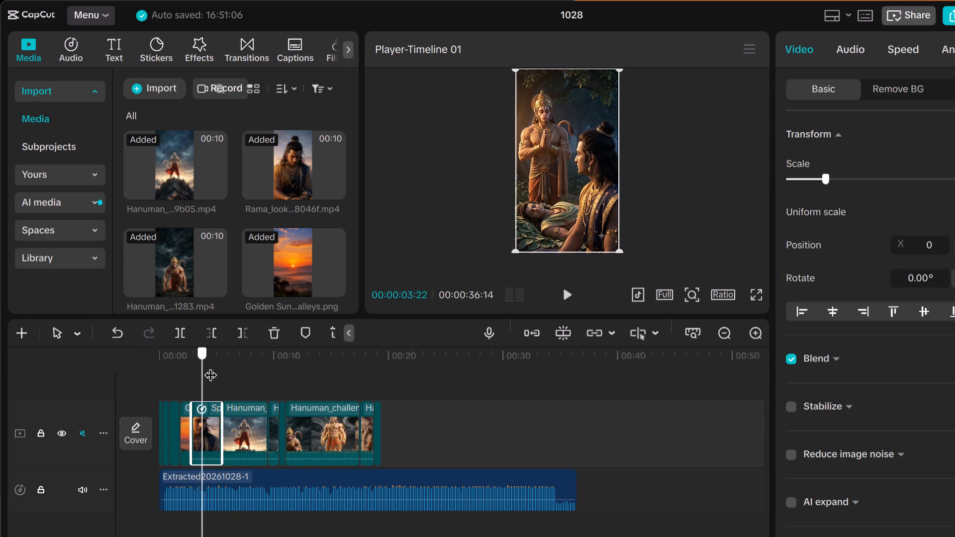
{"action": "left_click_drag", "start_coordinate": [210, 366], "coordinate": [231, 374]}
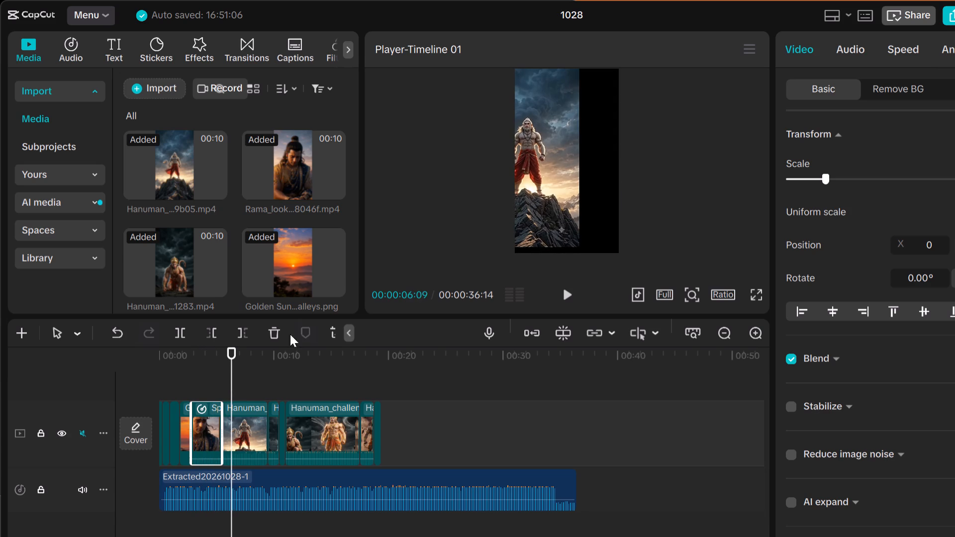
{"action": "left_click", "coordinate": [561, 145]}
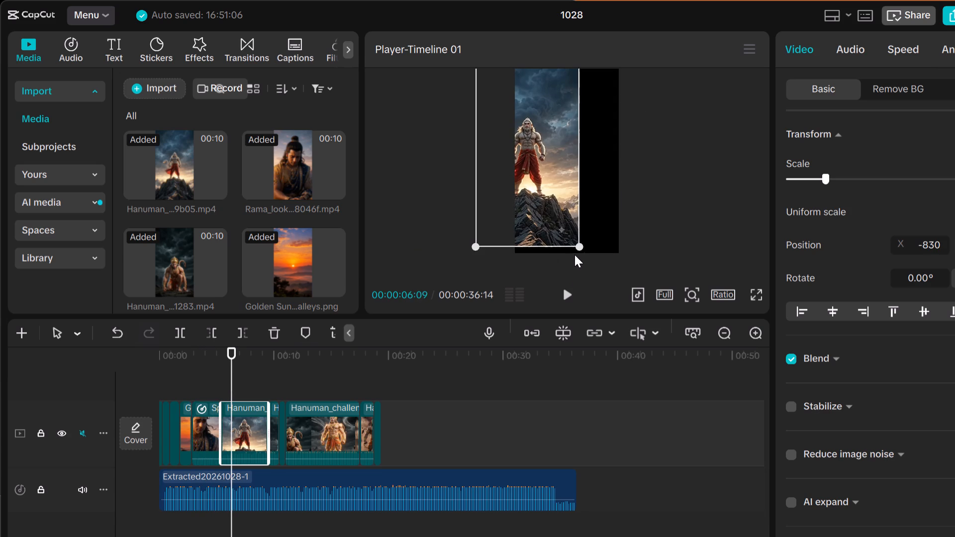
{"action": "left_click_drag", "start_coordinate": [574, 246], "coordinate": [543, 224]}
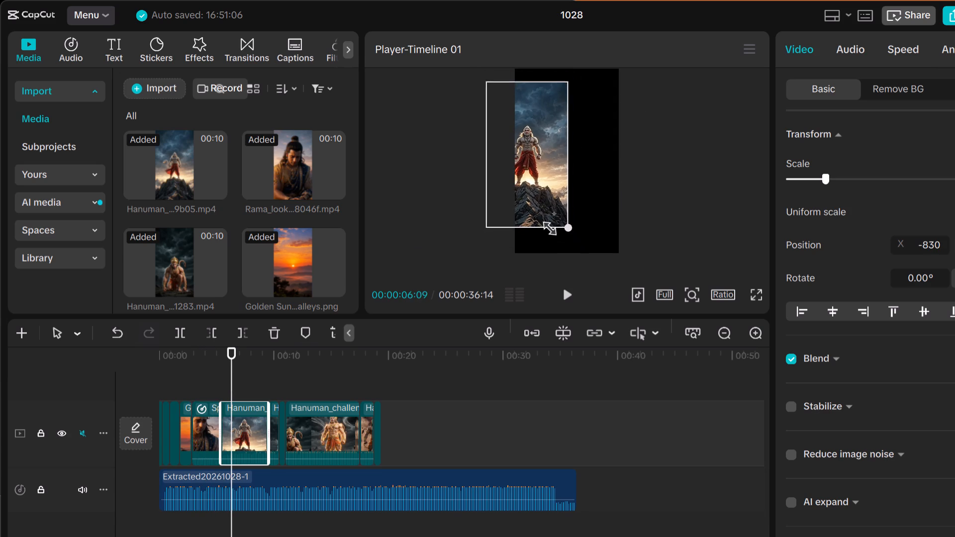
{"action": "left_click_drag", "start_coordinate": [543, 224], "coordinate": [542, 224]}
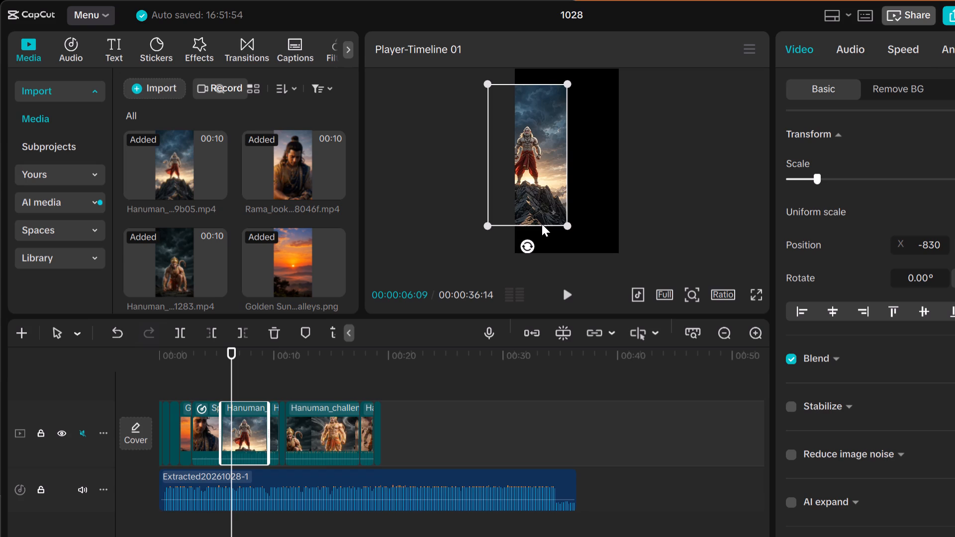
{"action": "left_click_drag", "start_coordinate": [526, 146], "coordinate": [569, 140]}
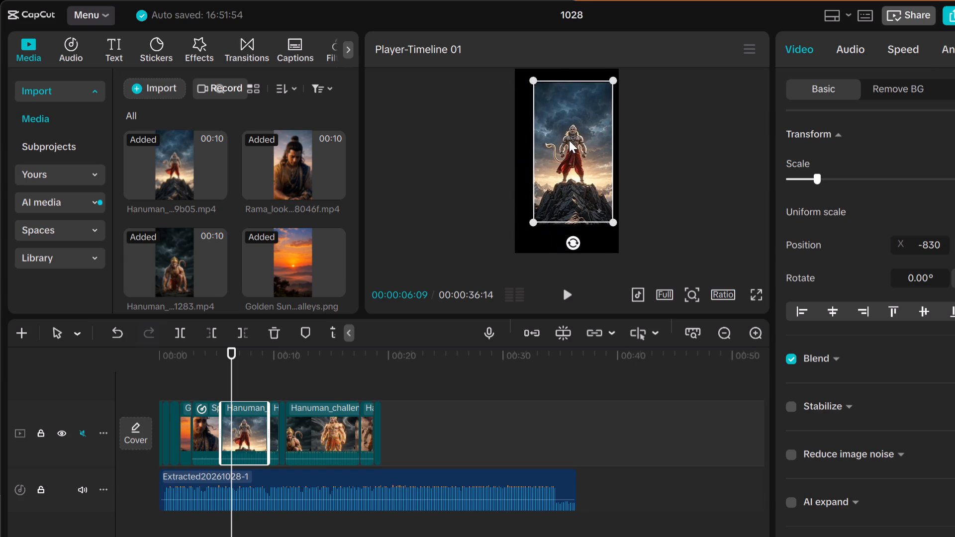
{"action": "left_click_drag", "start_coordinate": [569, 140], "coordinate": [561, 130]}
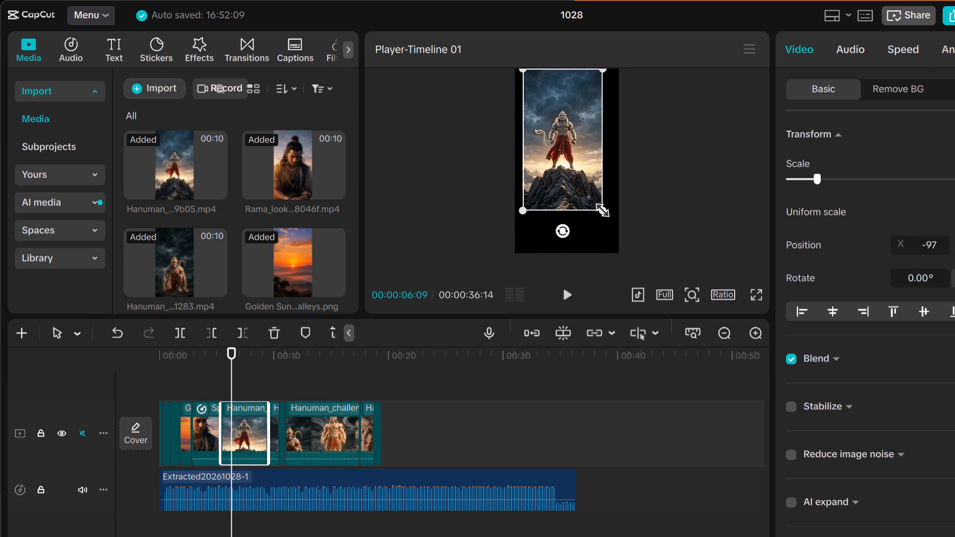
{"action": "left_click_drag", "start_coordinate": [599, 207], "coordinate": [626, 249]}
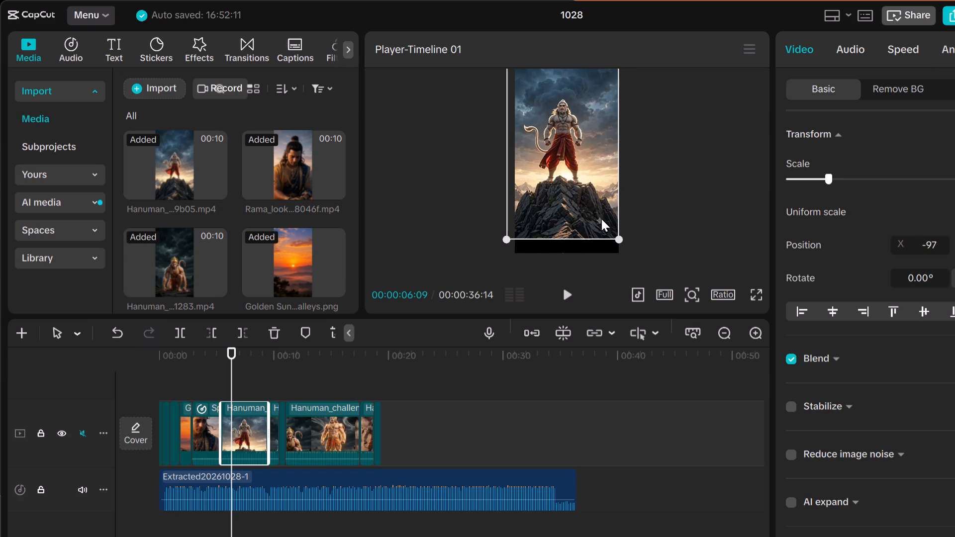
{"action": "left_click_drag", "start_coordinate": [600, 218], "coordinate": [599, 244]}
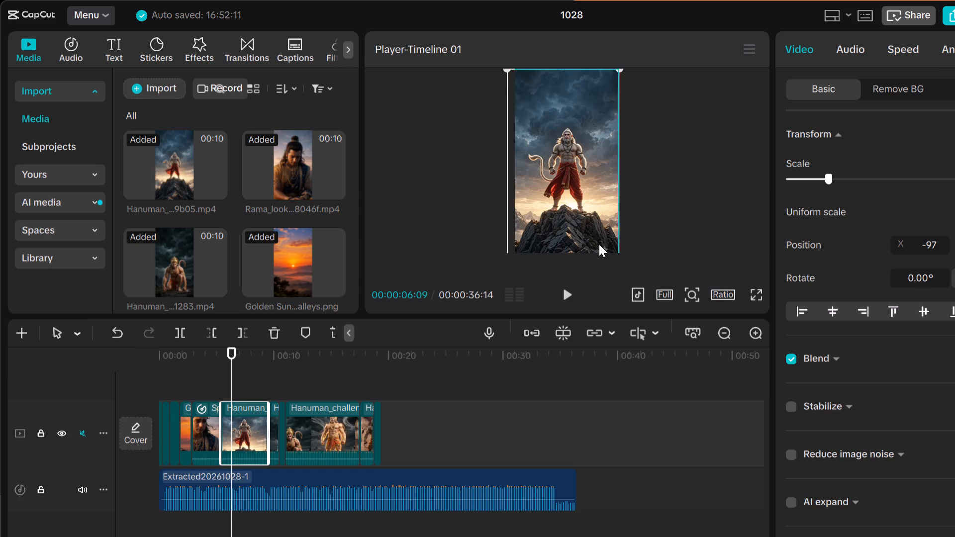
{"action": "left_click_drag", "start_coordinate": [599, 244], "coordinate": [598, 243]}
{"action": "left_click", "coordinate": [485, 268]}
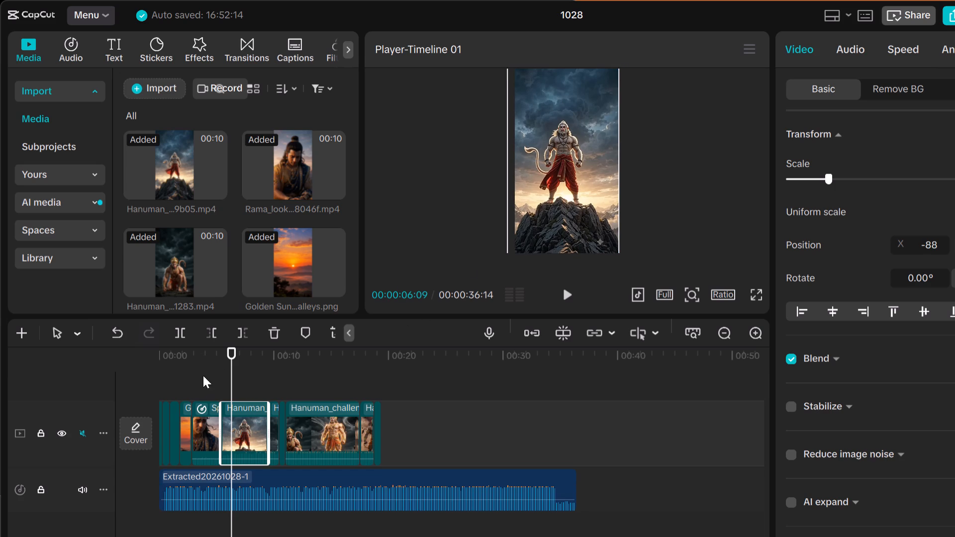
Enlarge the small glowing Hanuman clip at about 10 seconds to fill the frame and centre it horizontally at X 0.
{"action": "left_click_drag", "start_coordinate": [231, 380], "coordinate": [277, 389]}
{"action": "left_click", "coordinate": [576, 173]}
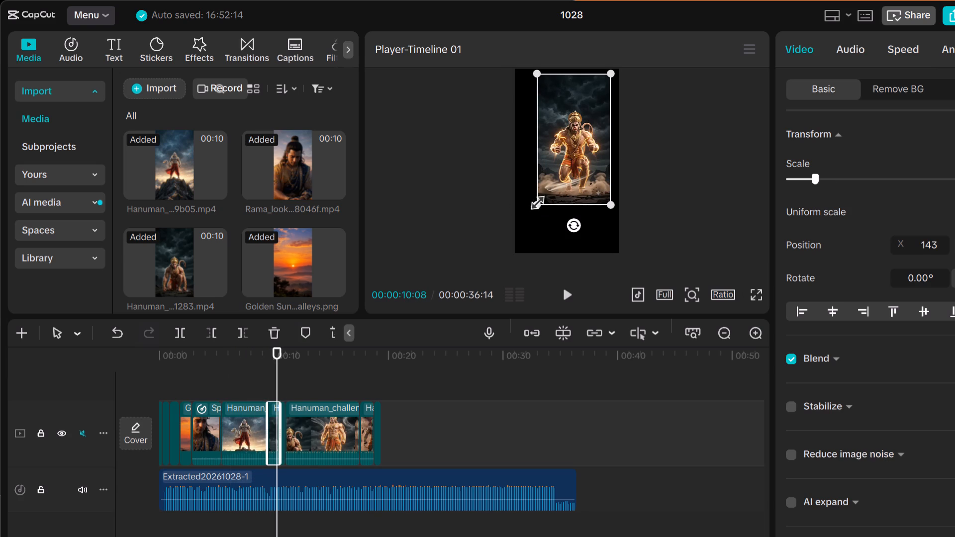
{"action": "left_click_drag", "start_coordinate": [534, 200], "coordinate": [494, 269]}
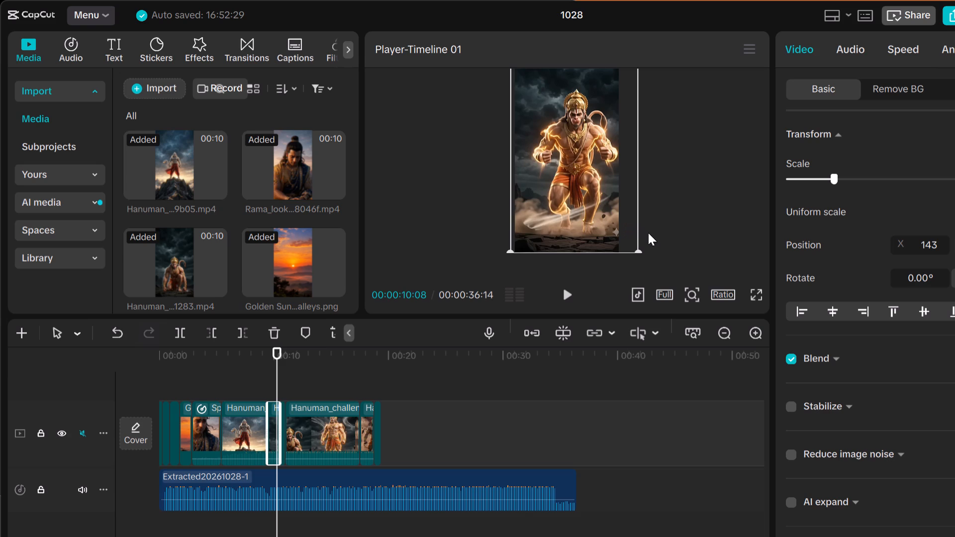
{"action": "left_click_drag", "start_coordinate": [636, 246], "coordinate": [614, 237]}
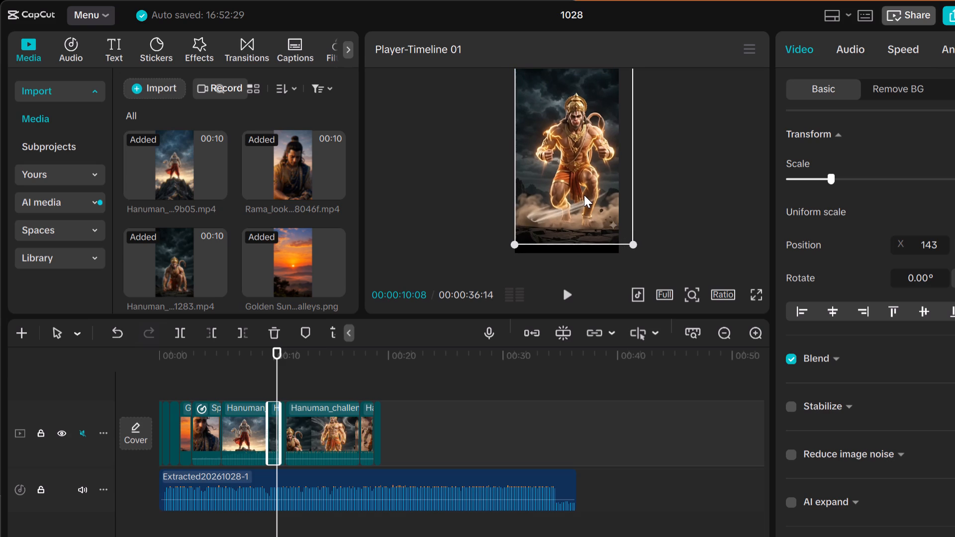
{"action": "left_click_drag", "start_coordinate": [583, 195], "coordinate": [575, 210]}
{"action": "left_click_drag", "start_coordinate": [575, 210], "coordinate": [575, 215]}
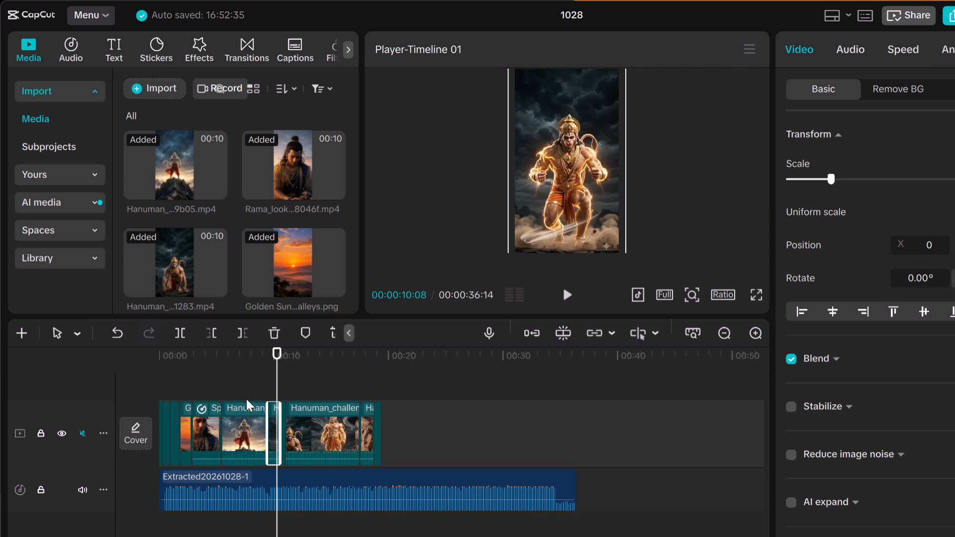
Enlarge the red-lightning Hanuman clip at about 11 seconds to nearly the frame's width and centre it horizontally at X 0.
{"action": "left_click_drag", "start_coordinate": [275, 377], "coordinate": [289, 381]}
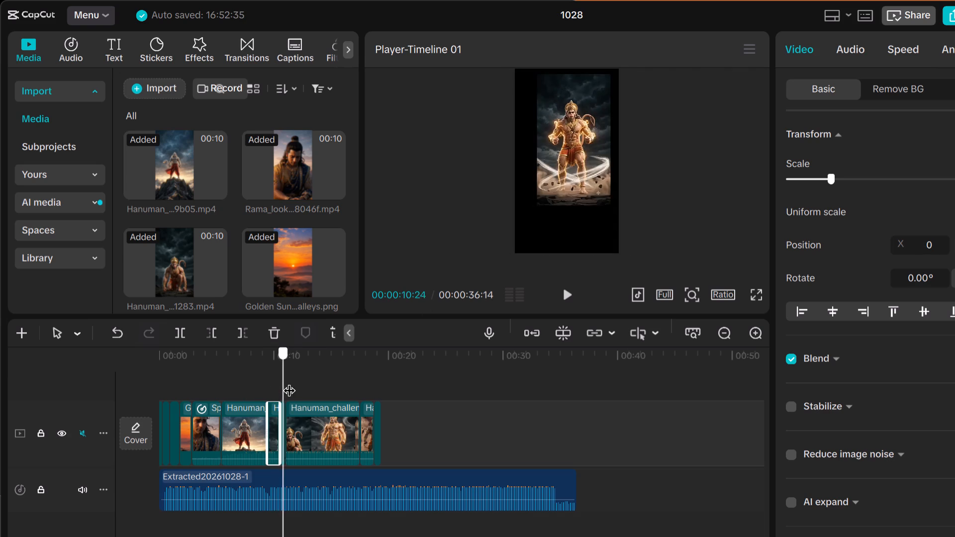
{"action": "left_click_drag", "start_coordinate": [289, 381], "coordinate": [290, 380]}
{"action": "left_click", "coordinate": [573, 153]}
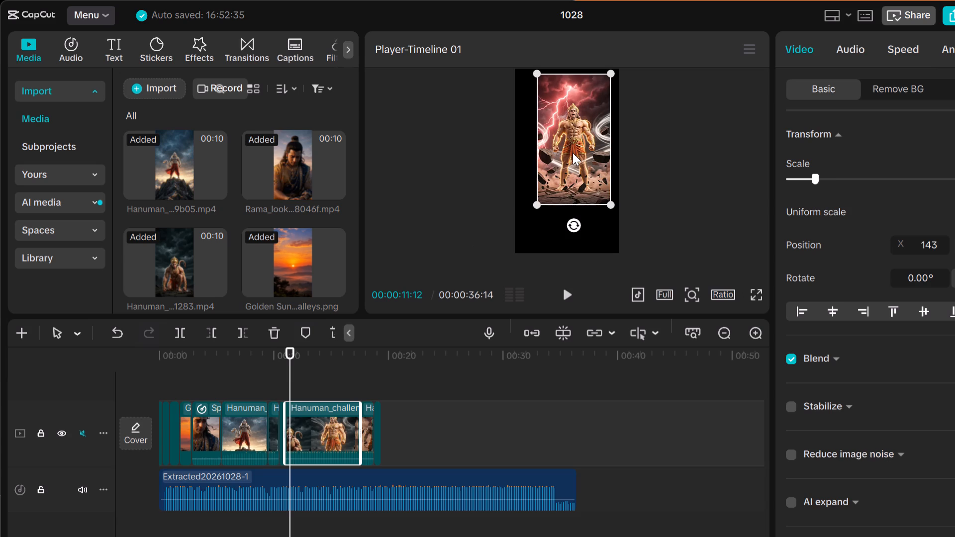
{"action": "left_click_drag", "start_coordinate": [535, 205], "coordinate": [534, 205]}
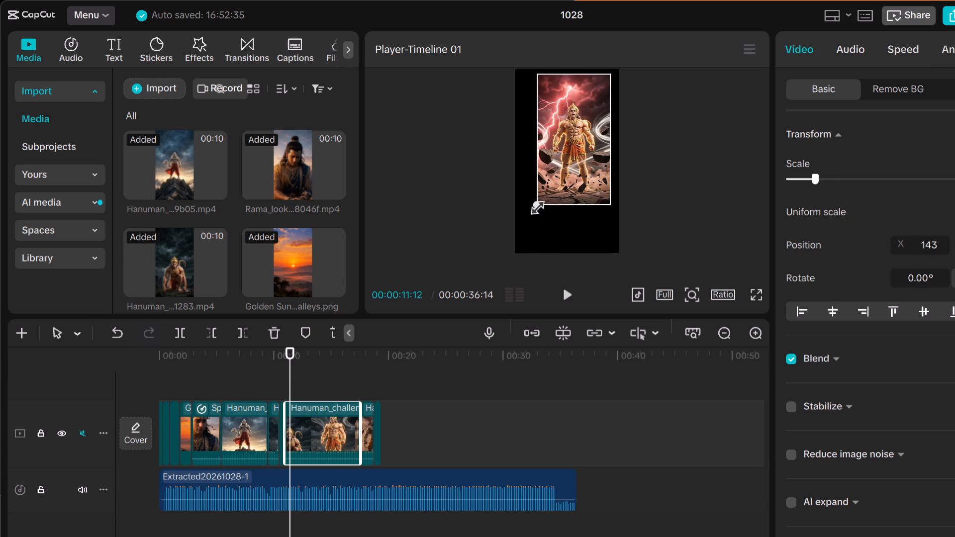
{"action": "left_click_drag", "start_coordinate": [534, 205], "coordinate": [498, 233]}
{"action": "left_click", "coordinate": [498, 233]}
{"action": "left_click", "coordinate": [605, 146]}
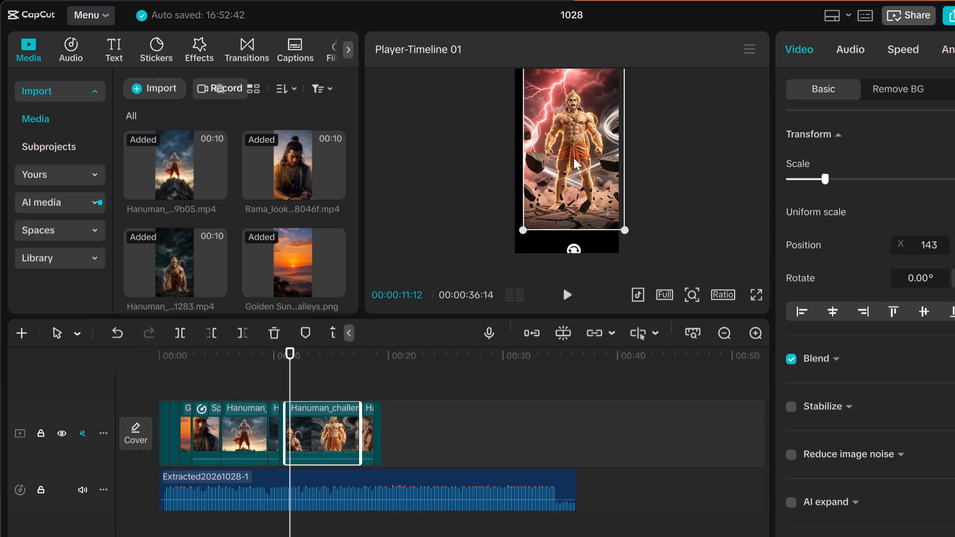
{"action": "left_click_drag", "start_coordinate": [571, 158], "coordinate": [553, 170]}
{"action": "left_click_drag", "start_coordinate": [553, 170], "coordinate": [560, 171]}
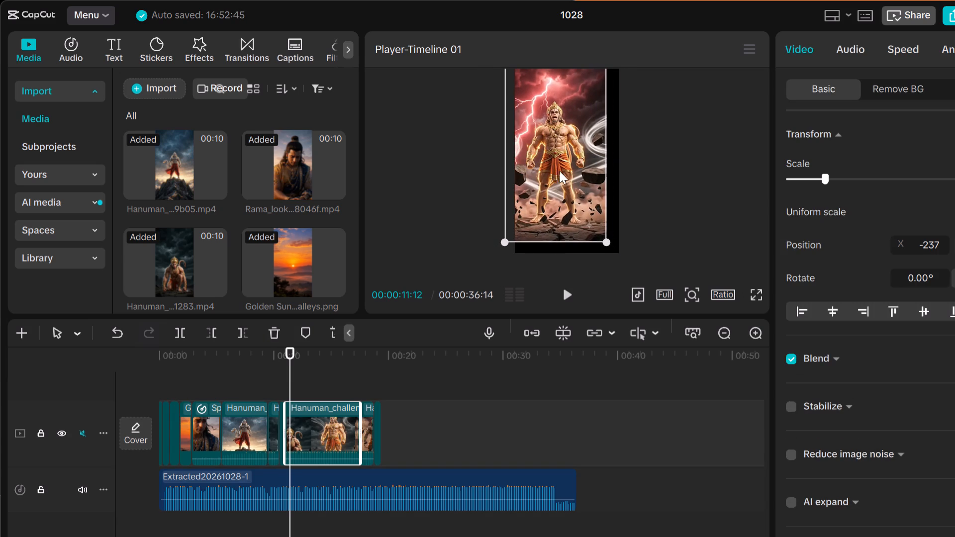
{"action": "left_click_drag", "start_coordinate": [560, 171], "coordinate": [559, 171]}
{"action": "left_click", "coordinate": [560, 171]}
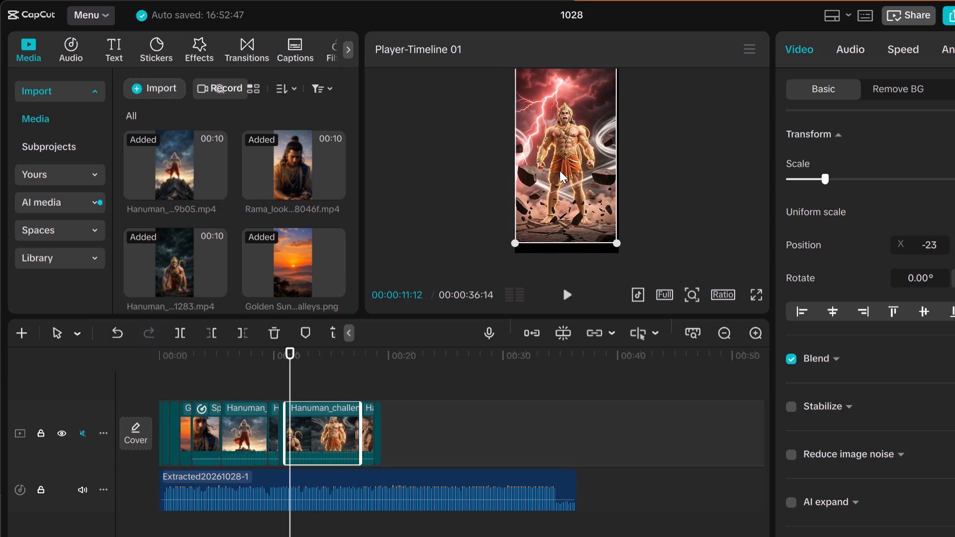
{"action": "left_click_drag", "start_coordinate": [560, 168], "coordinate": [560, 193]}
{"action": "left_click", "coordinate": [560, 193]}
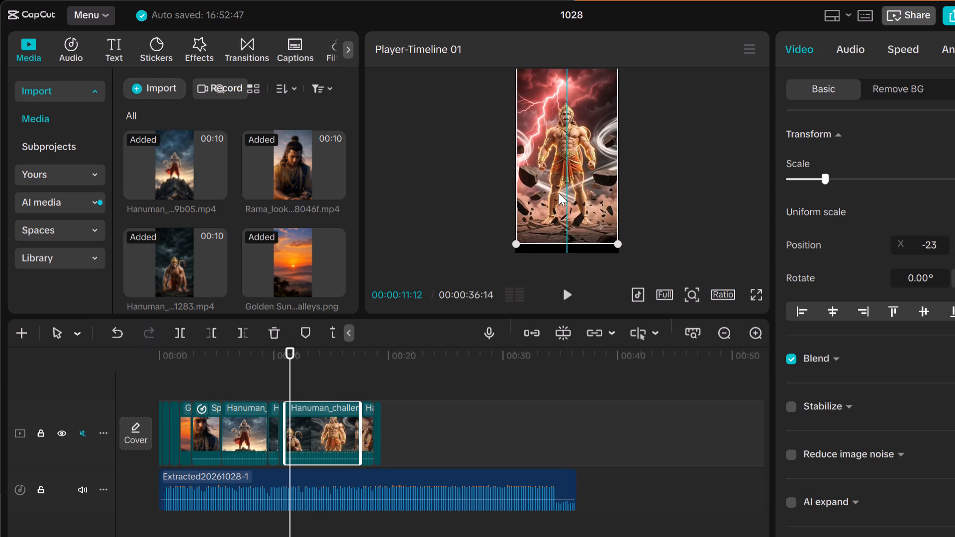
Enlarge the red-lightning Hanuman clip further until it covers the whole frame, keeping it centred at X 0.
{"action": "left_click", "coordinate": [615, 237]}
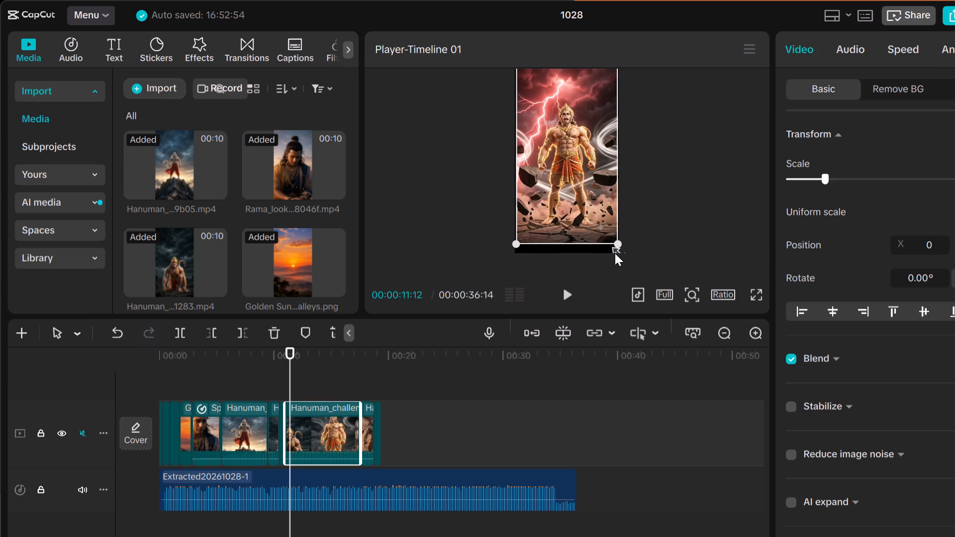
{"action": "left_click_drag", "start_coordinate": [614, 237], "coordinate": [614, 242]}
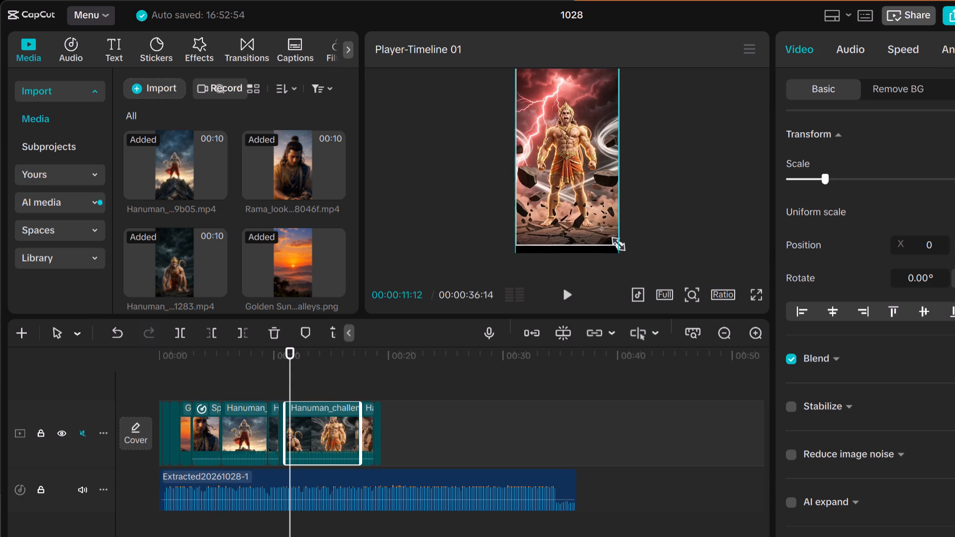
{"action": "left_click_drag", "start_coordinate": [614, 242], "coordinate": [623, 265]}
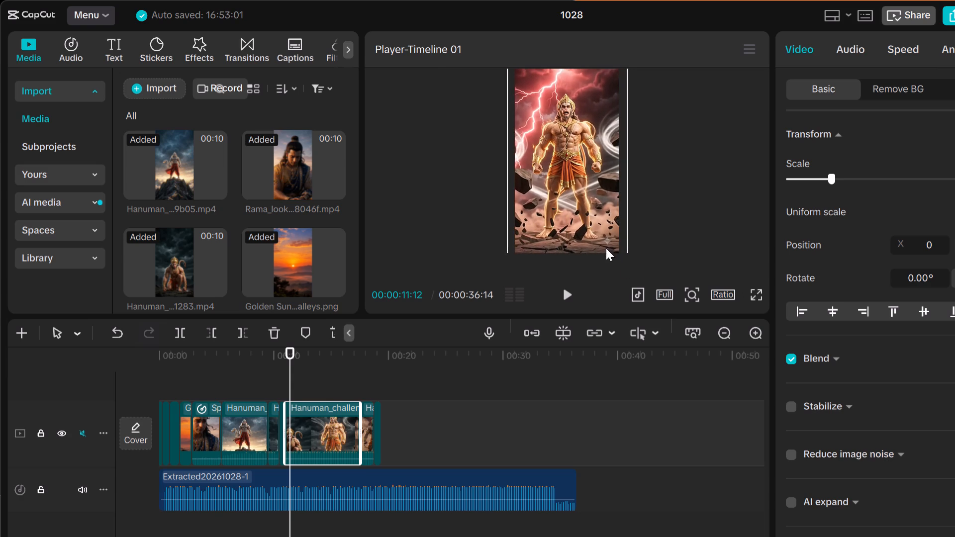
Shrink the red-lightning Hanuman clip slightly and realign it so that it still fills the frame.
{"action": "left_click", "coordinate": [590, 227]}
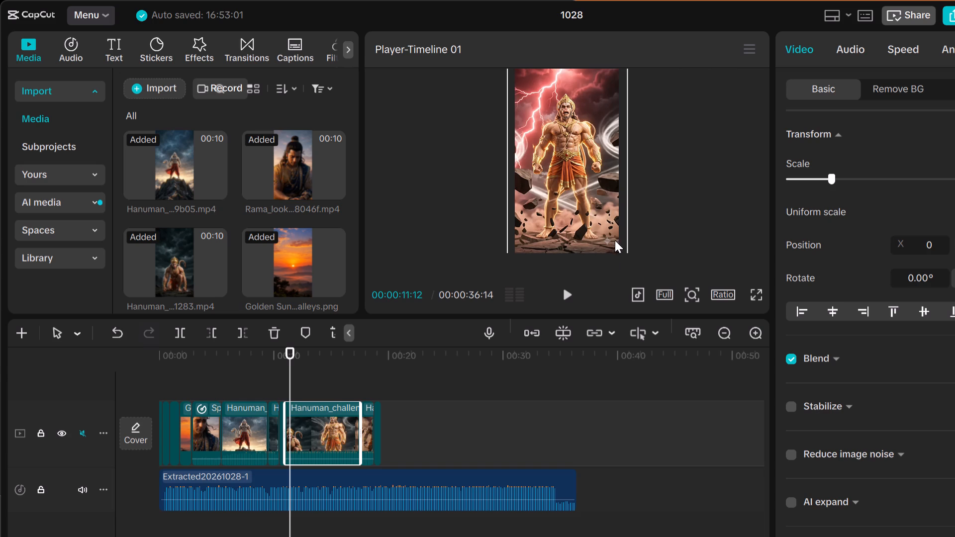
{"action": "left_click_drag", "start_coordinate": [622, 249], "coordinate": [607, 233]}
{"action": "left_click", "coordinate": [605, 238]}
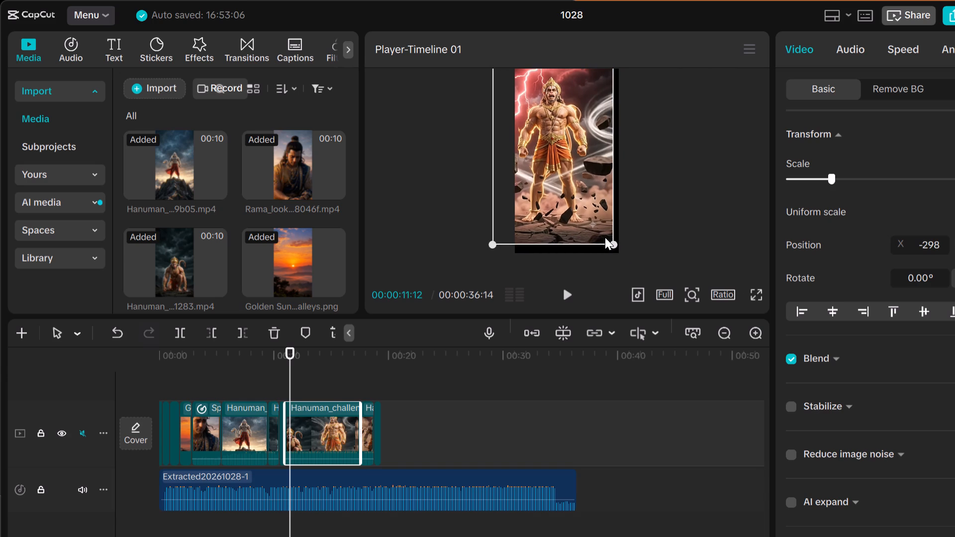
{"action": "left_click_drag", "start_coordinate": [611, 244], "coordinate": [600, 233]}
{"action": "left_click", "coordinate": [594, 192]}
{"action": "left_click_drag", "start_coordinate": [594, 192], "coordinate": [603, 202]}
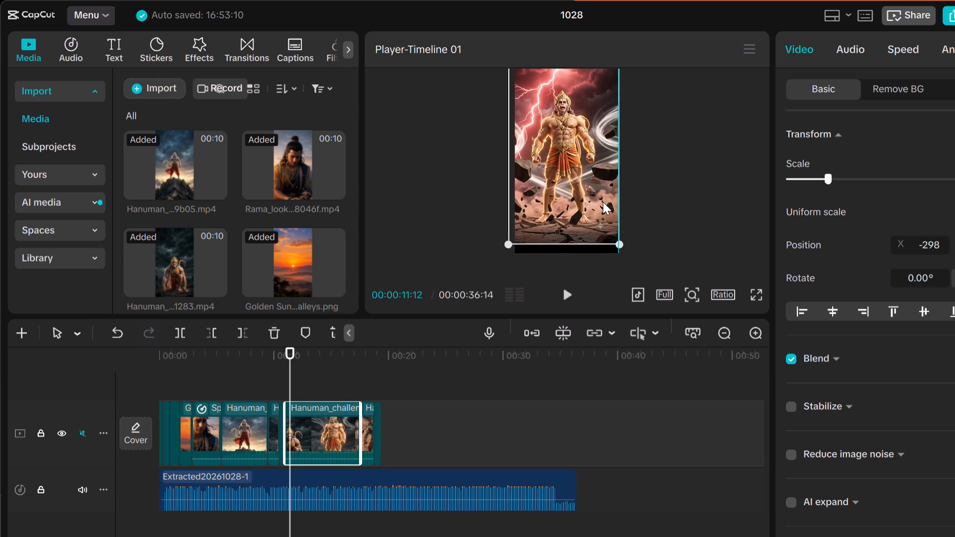
{"action": "left_click_drag", "start_coordinate": [603, 202], "coordinate": [607, 215]}
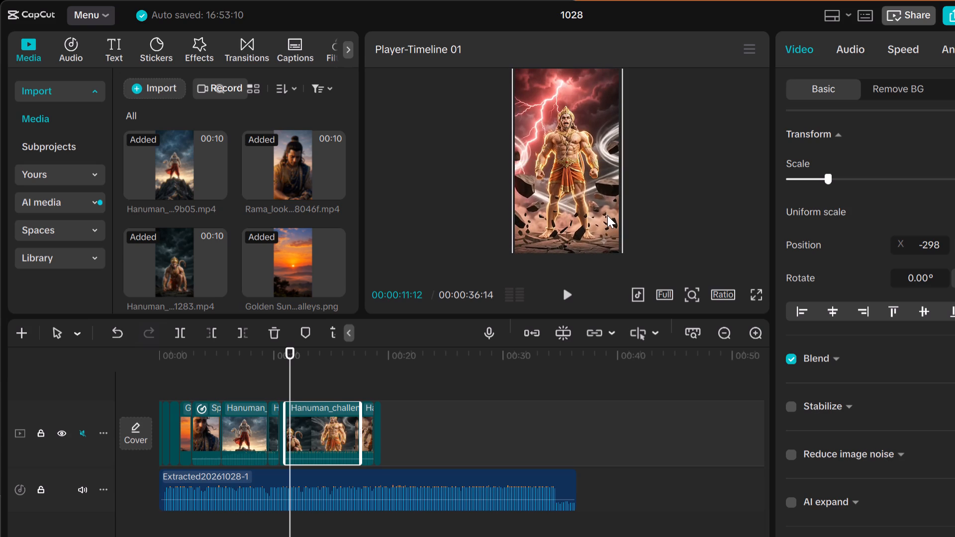
{"action": "left_click", "coordinate": [500, 212]}
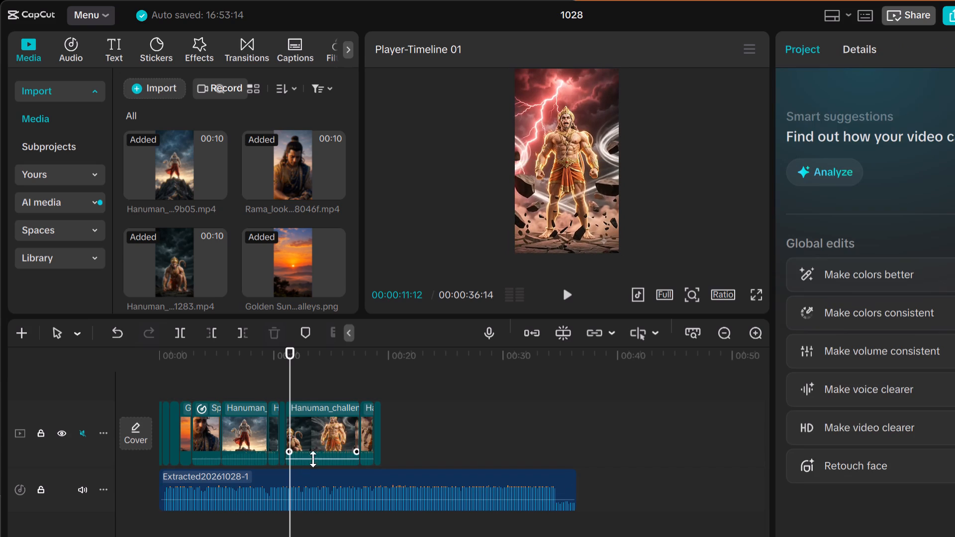
Enlarge the last Hanuman clip at about 18 seconds to fill the frame and centre it horizontally at X 0.
{"action": "left_click_drag", "start_coordinate": [287, 391], "coordinate": [304, 398]}
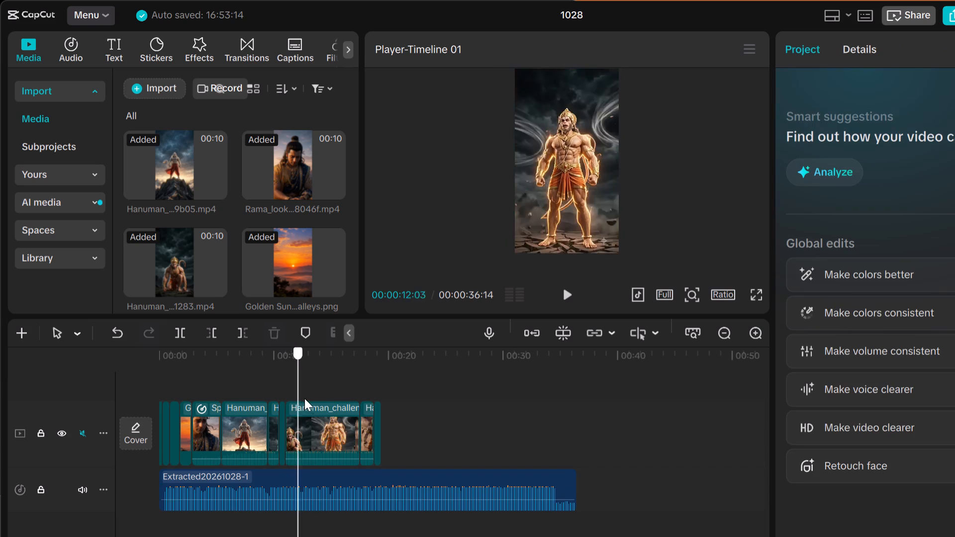
{"action": "left_click_drag", "start_coordinate": [304, 398], "coordinate": [372, 437]}
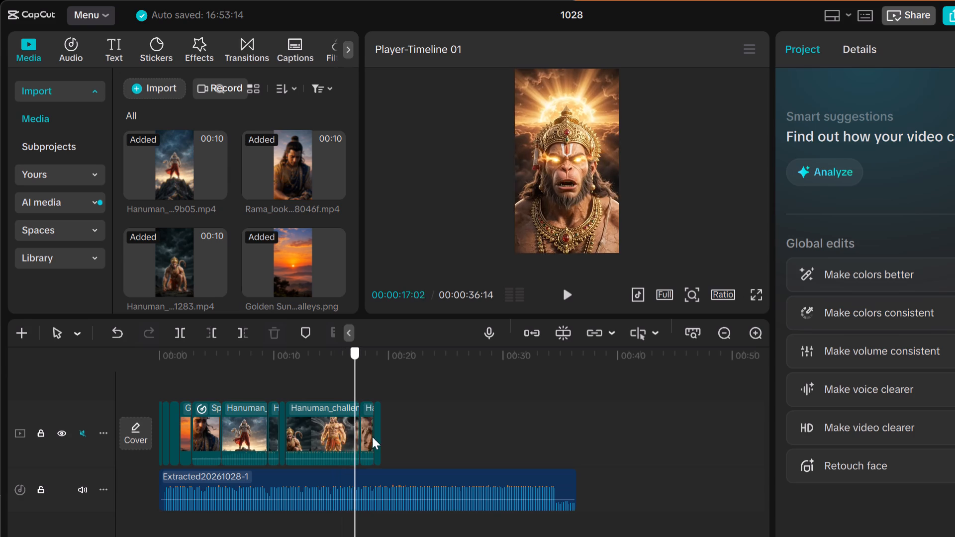
{"action": "left_click_drag", "start_coordinate": [372, 437], "coordinate": [376, 441]}
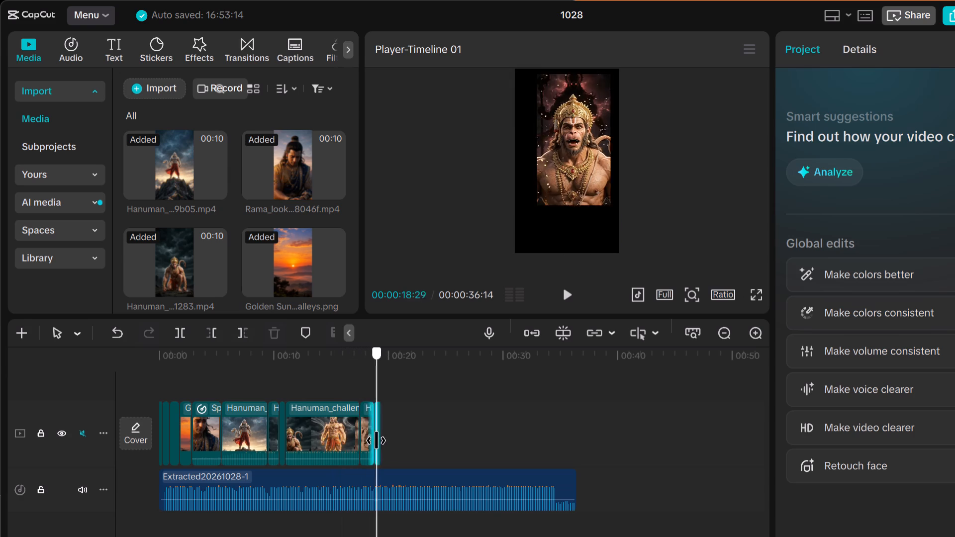
{"action": "left_click_drag", "start_coordinate": [376, 441], "coordinate": [376, 438]}
{"action": "left_click", "coordinate": [568, 151]}
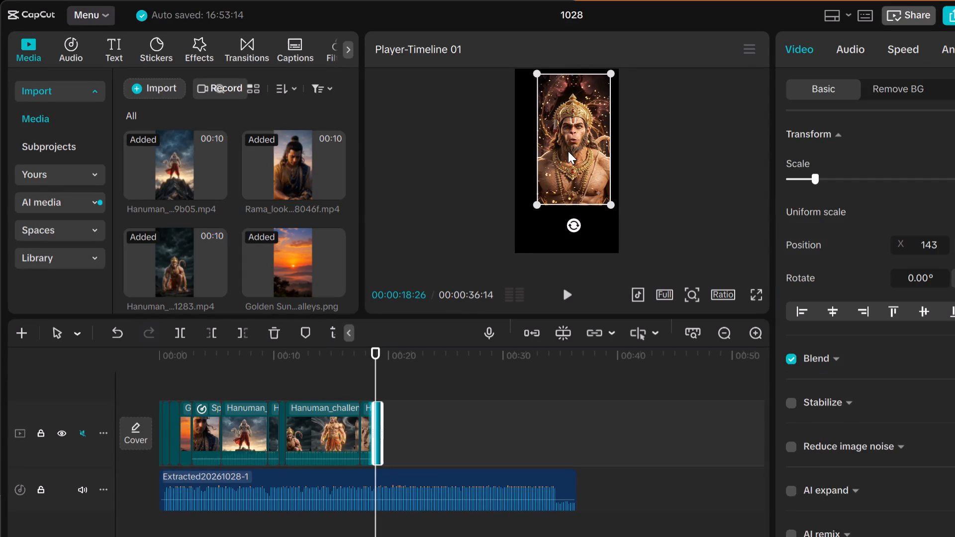
{"action": "left_click_drag", "start_coordinate": [532, 205], "coordinate": [517, 225]}
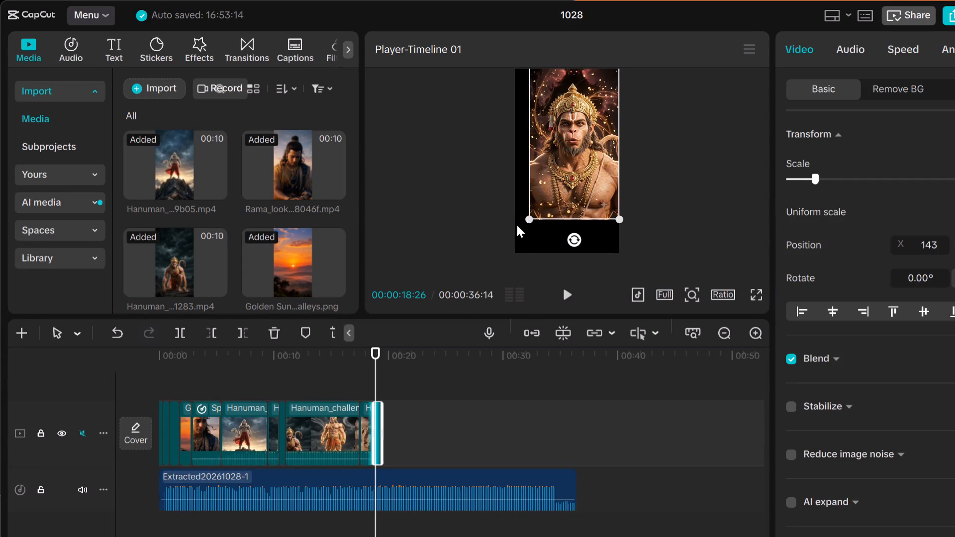
{"action": "left_click_drag", "start_coordinate": [575, 165], "coordinate": [537, 181]}
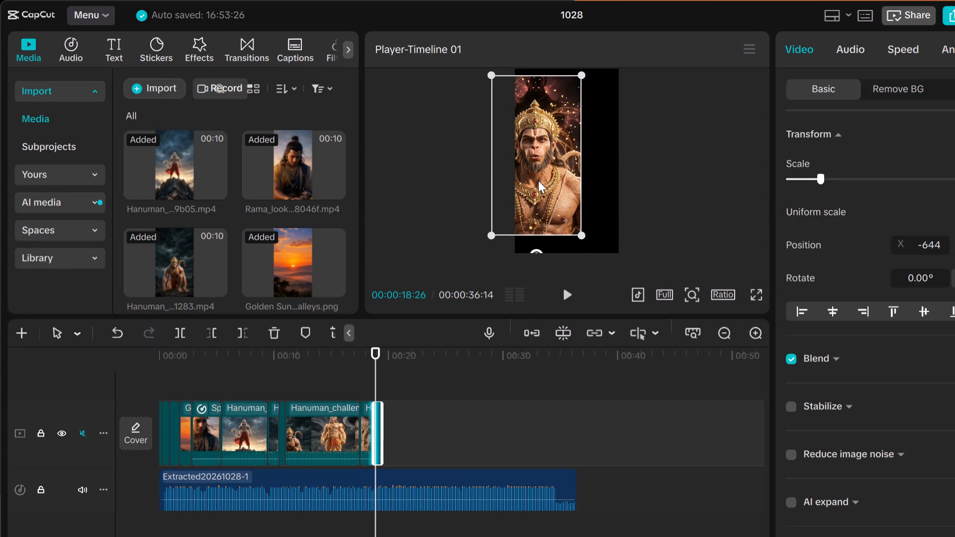
{"action": "left_click_drag", "start_coordinate": [553, 179], "coordinate": [584, 172]}
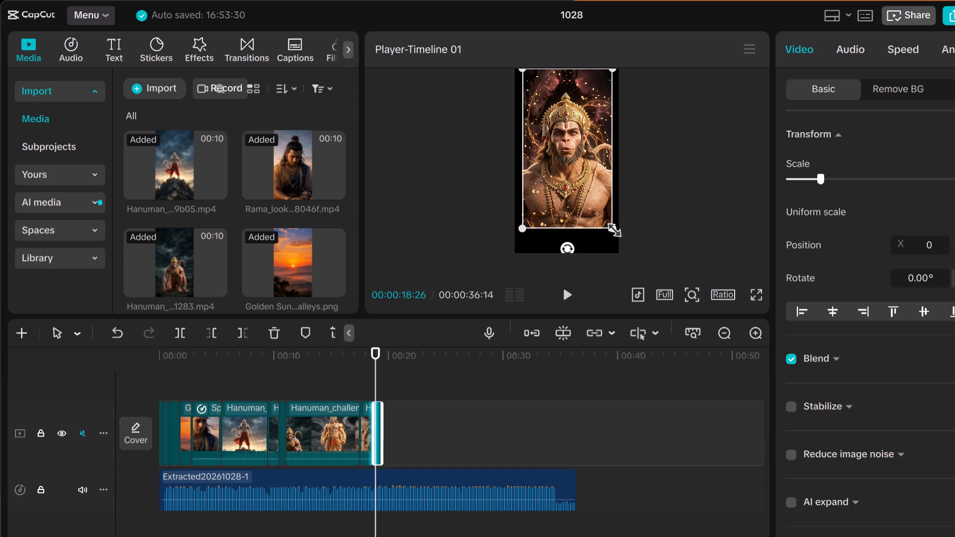
{"action": "left_click_drag", "start_coordinate": [609, 226], "coordinate": [614, 249]}
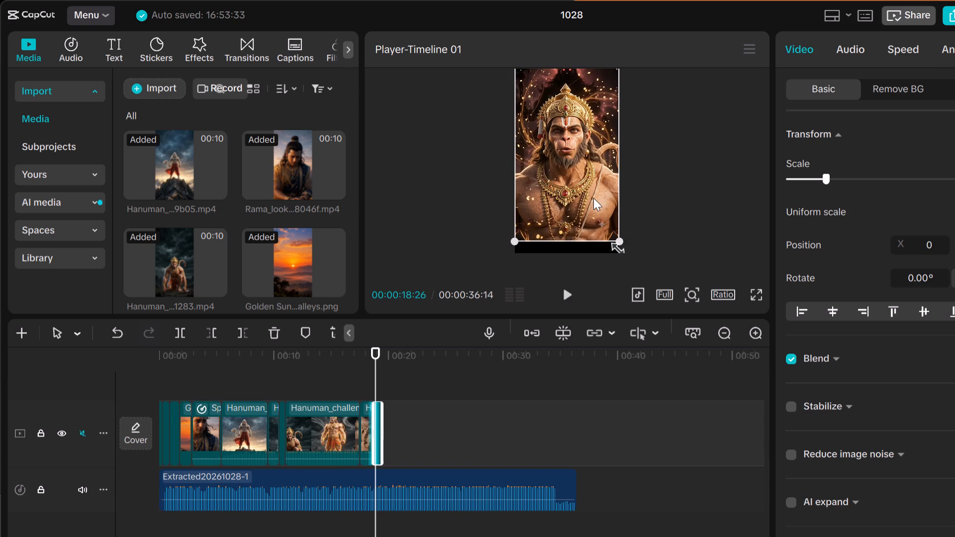
{"action": "left_click_drag", "start_coordinate": [593, 198], "coordinate": [591, 214]}
{"action": "left_click", "coordinate": [465, 207]}
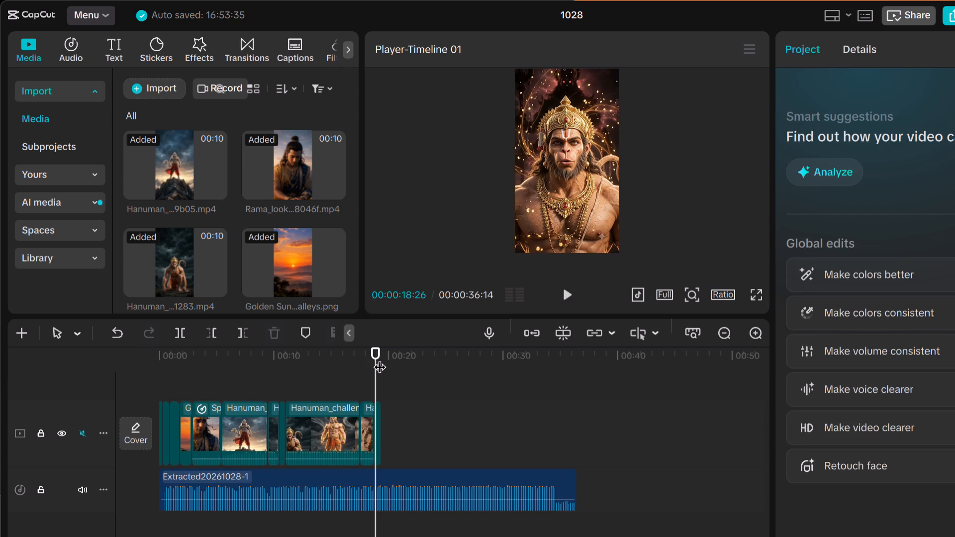
Play the sequence from the beginning through the end of the clips to check how each one fills the frame.
{"action": "left_click_drag", "start_coordinate": [380, 358], "coordinate": [108, 416]}
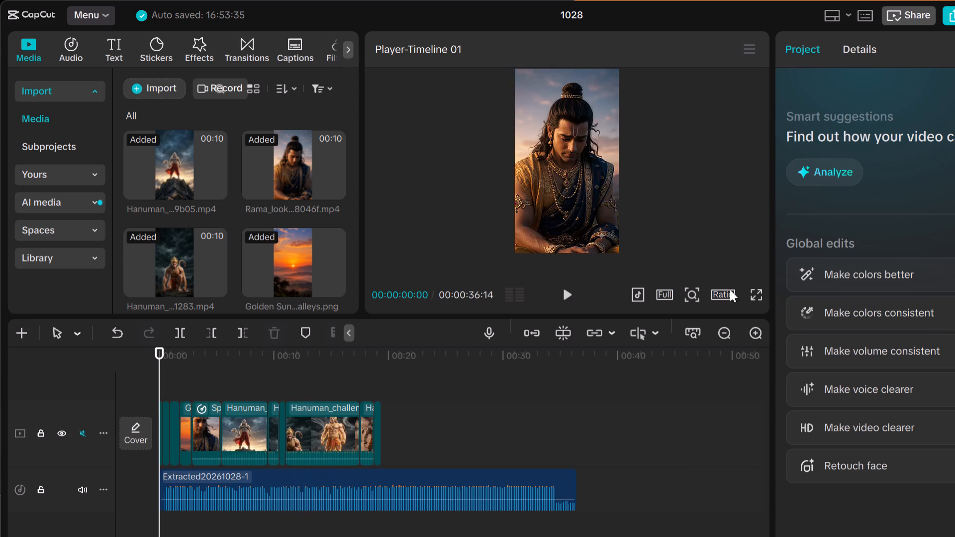
{"action": "left_click", "coordinate": [567, 294]}
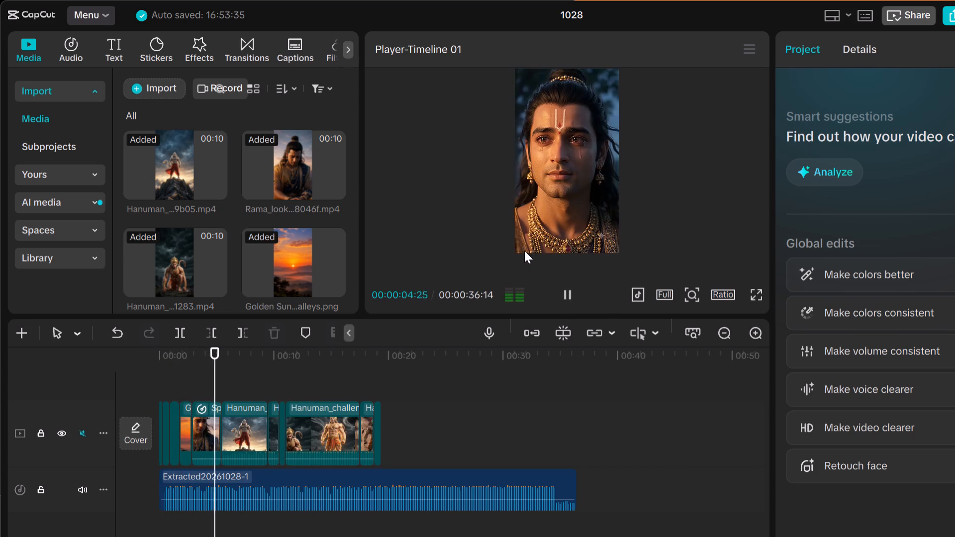
{"action": "left_click", "coordinate": [566, 300]}
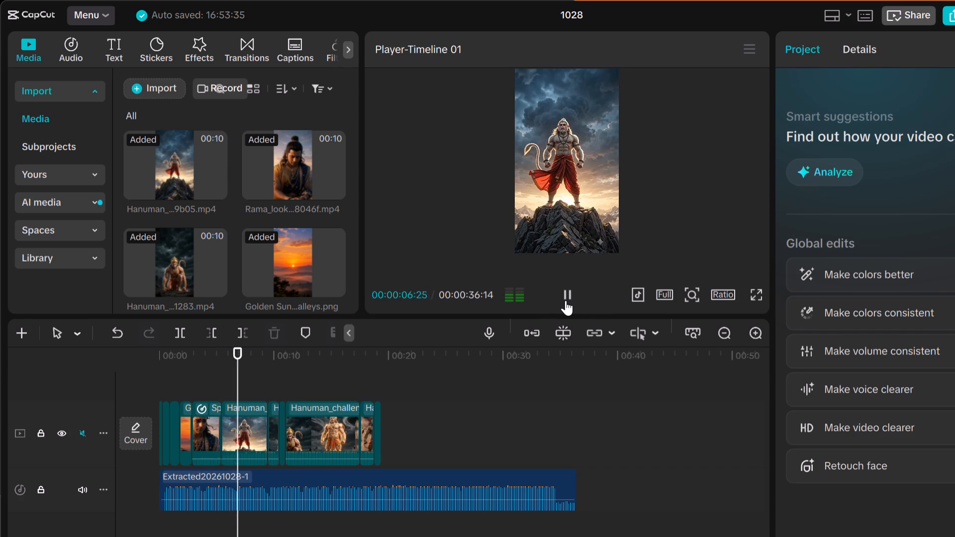
{"action": "left_click", "coordinate": [566, 300]}
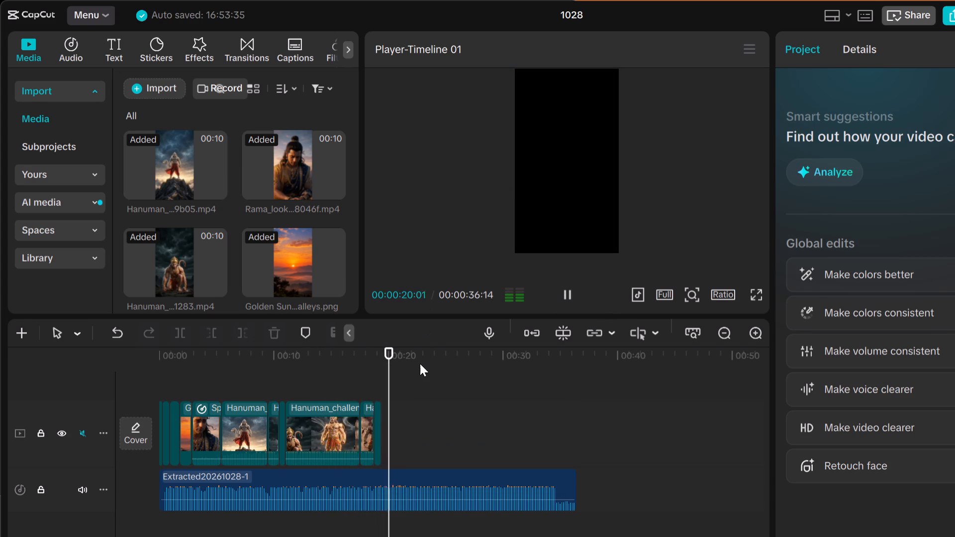
Enlarge the second-to-last Hanuman clip at about 17 seconds and reposition it so that it covers the whole frame.
{"action": "left_click_drag", "start_coordinate": [396, 366], "coordinate": [362, 388]}
{"action": "left_click", "coordinate": [602, 176]}
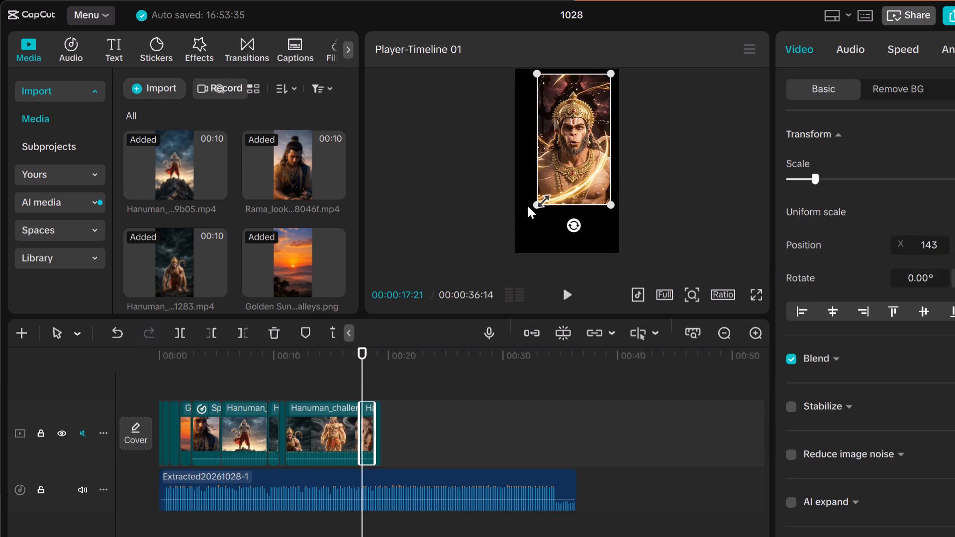
{"action": "left_click_drag", "start_coordinate": [532, 202], "coordinate": [493, 231]}
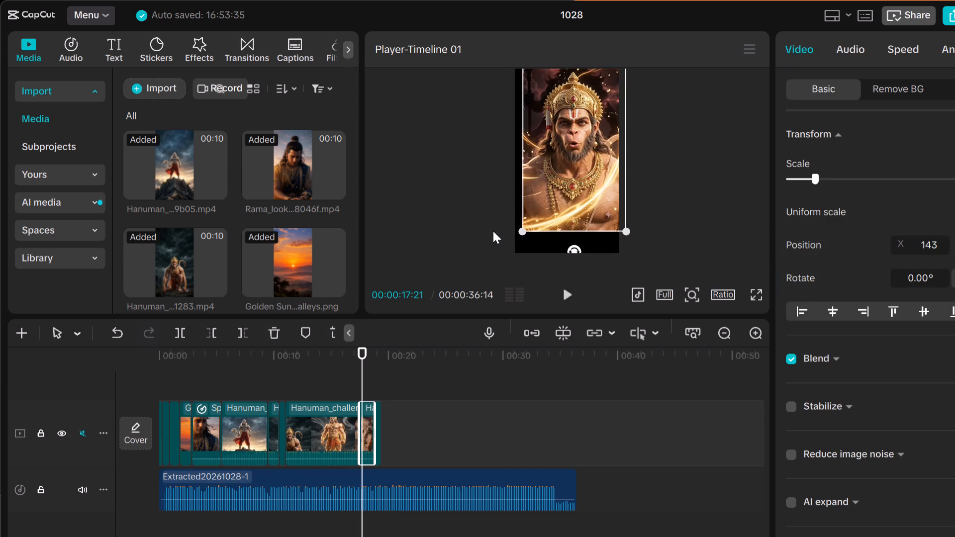
{"action": "left_click_drag", "start_coordinate": [557, 173], "coordinate": [546, 187]}
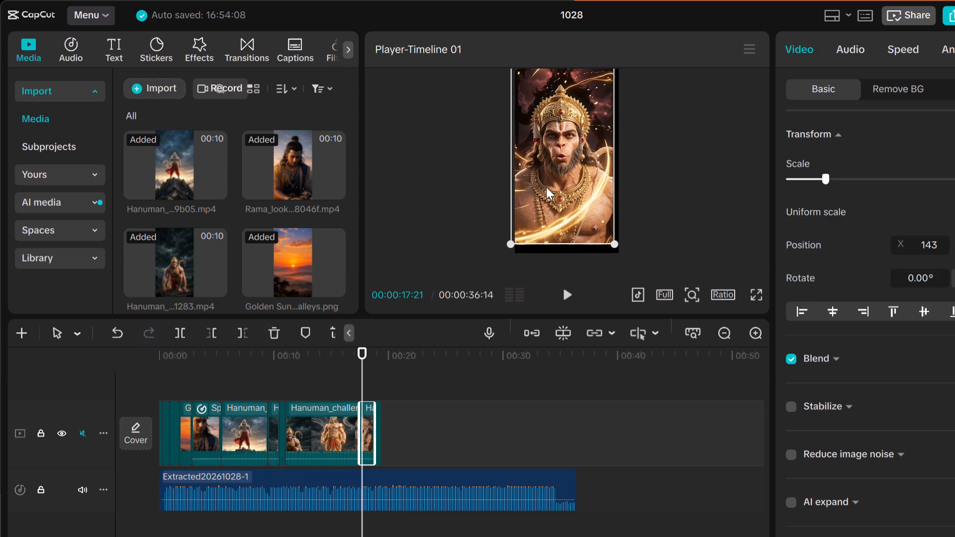
{"action": "left_click_drag", "start_coordinate": [546, 187], "coordinate": [549, 195]}
{"action": "left_click", "coordinate": [484, 206]}
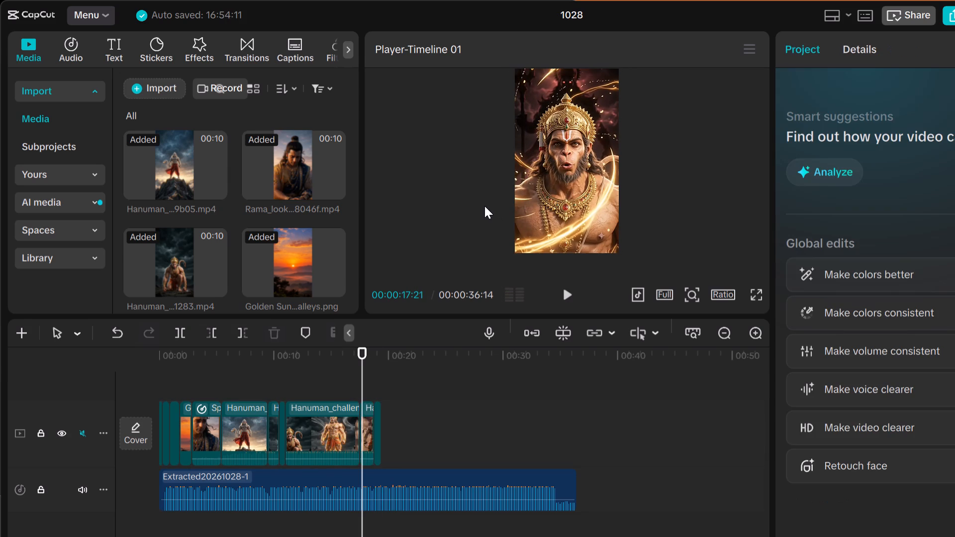
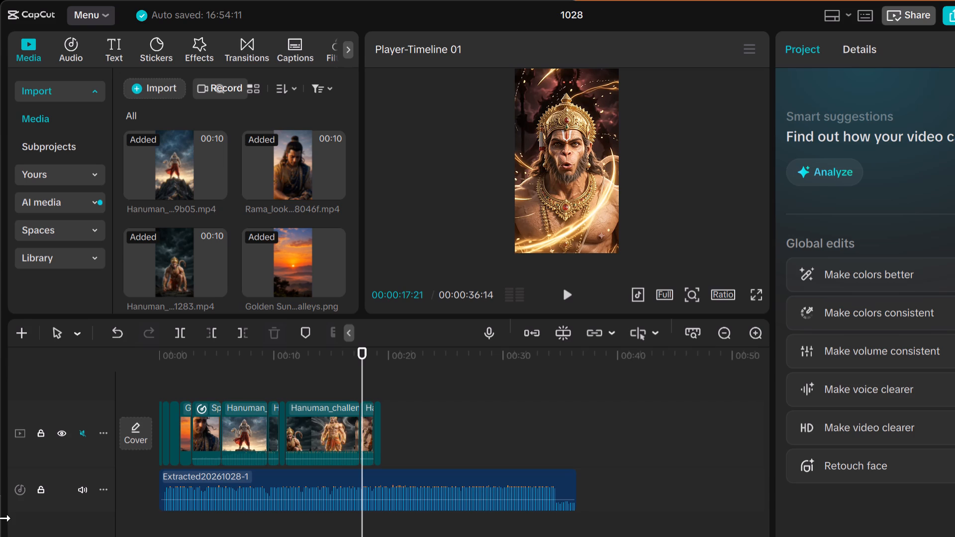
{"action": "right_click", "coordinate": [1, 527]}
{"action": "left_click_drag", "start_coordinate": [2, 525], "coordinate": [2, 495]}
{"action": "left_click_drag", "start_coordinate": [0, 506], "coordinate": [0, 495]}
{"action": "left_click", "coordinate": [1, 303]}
Play the opening clips from the start to about 5 seconds and scrub back to about 1 second to review them.
{"action": "left_click_drag", "start_coordinate": [363, 368], "coordinate": [240, 375]}
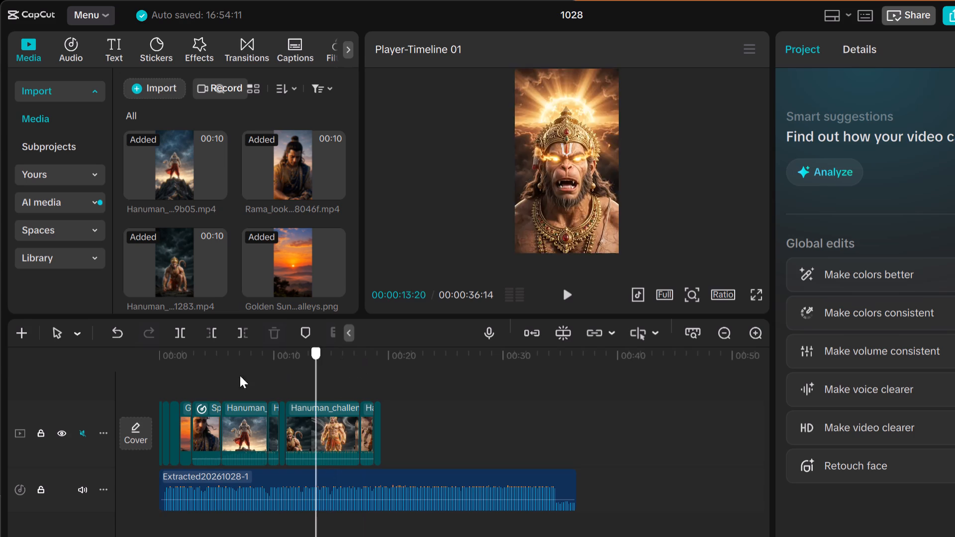
{"action": "left_click_drag", "start_coordinate": [240, 375], "coordinate": [138, 383]}
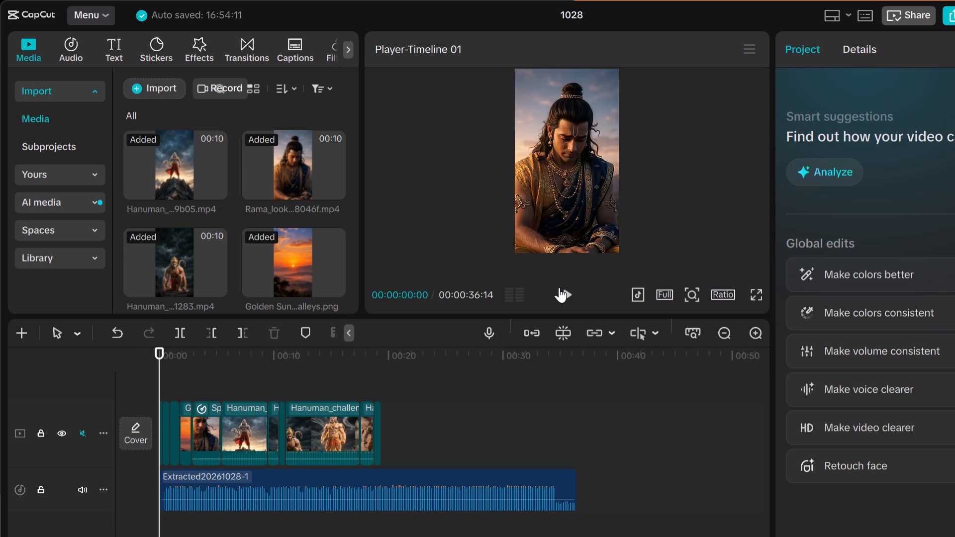
{"action": "left_click", "coordinate": [559, 287]}
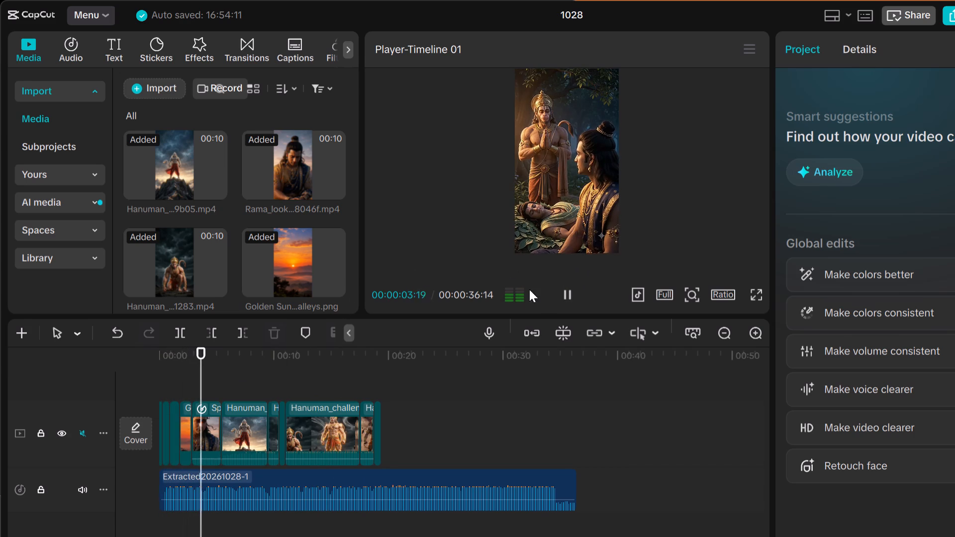
{"action": "left_click", "coordinate": [565, 288]}
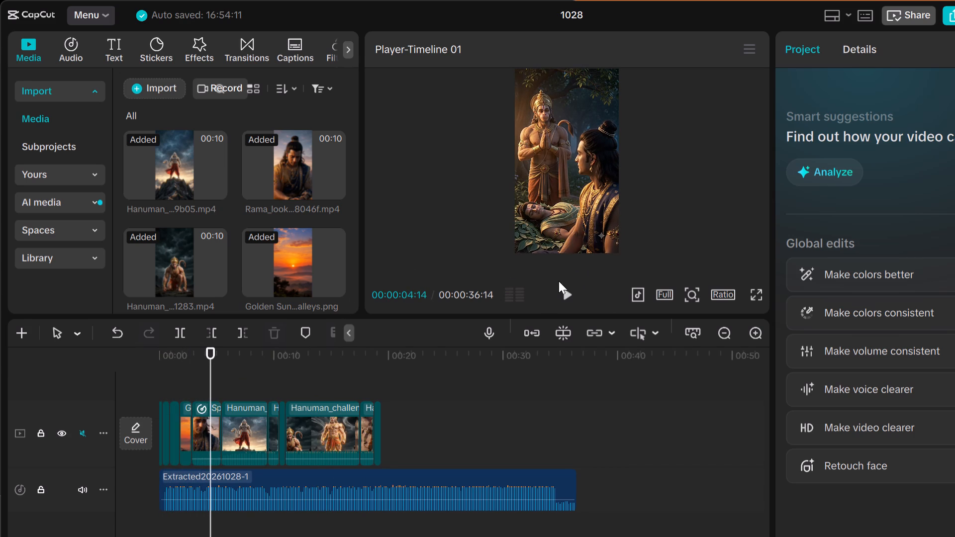
{"action": "left_click", "coordinate": [567, 290]}
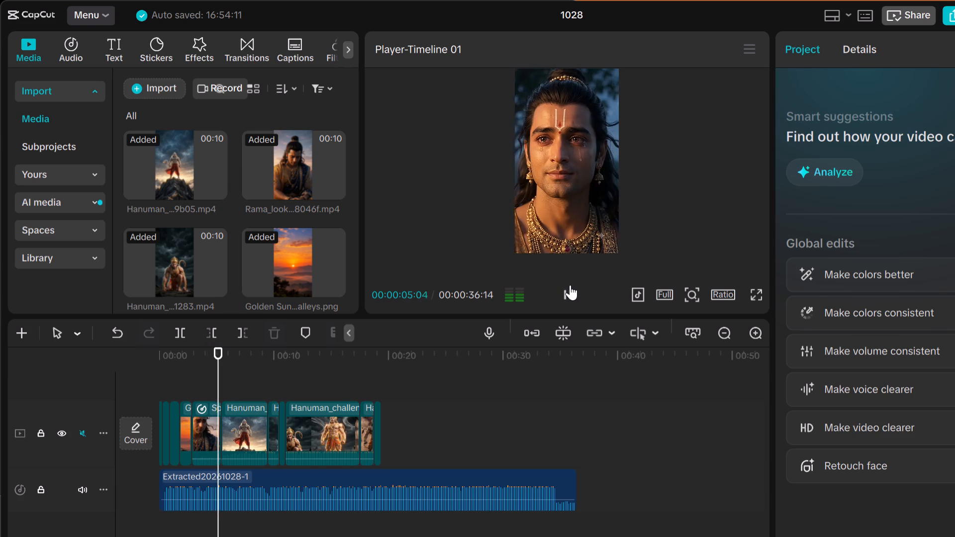
{"action": "left_click", "coordinate": [571, 286]}
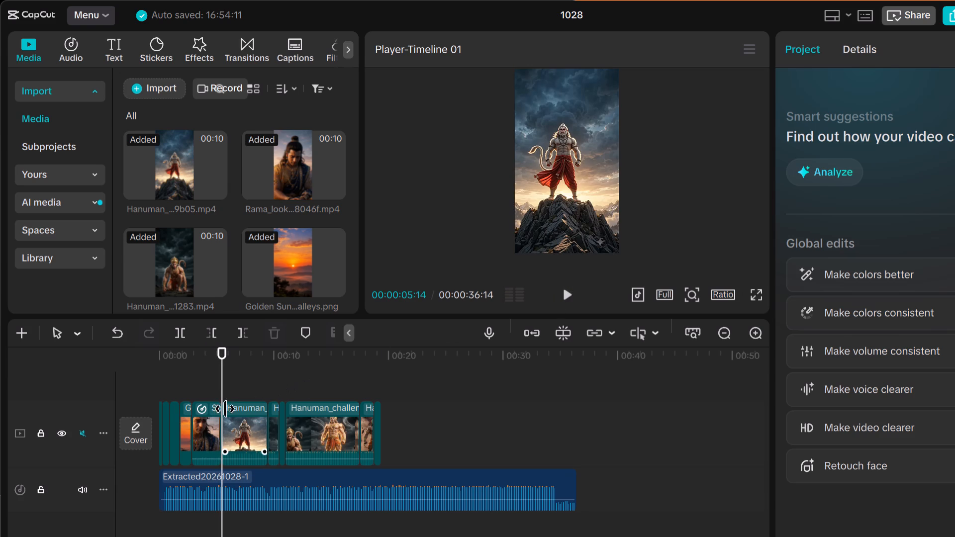
{"action": "left_click_drag", "start_coordinate": [222, 373], "coordinate": [196, 374]}
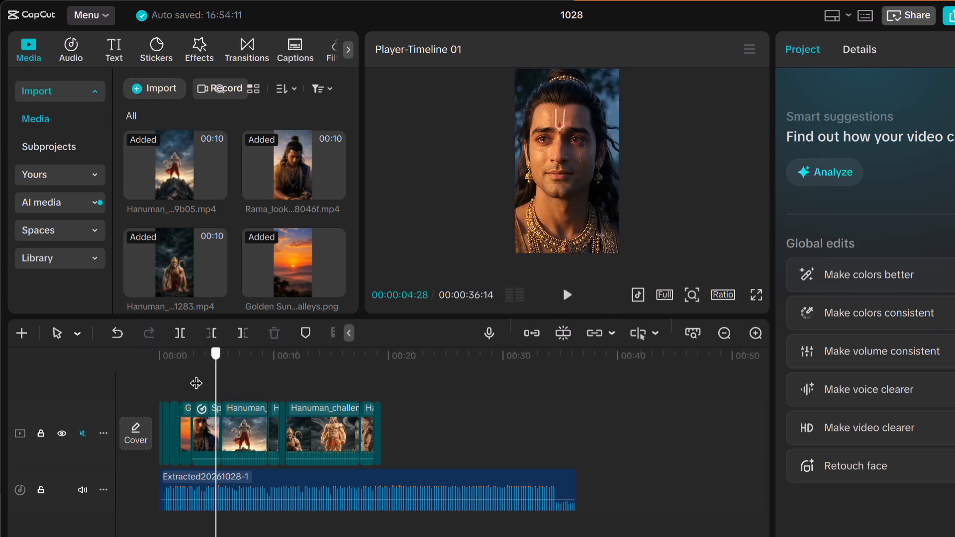
{"action": "left_click_drag", "start_coordinate": [196, 374], "coordinate": [173, 385]}
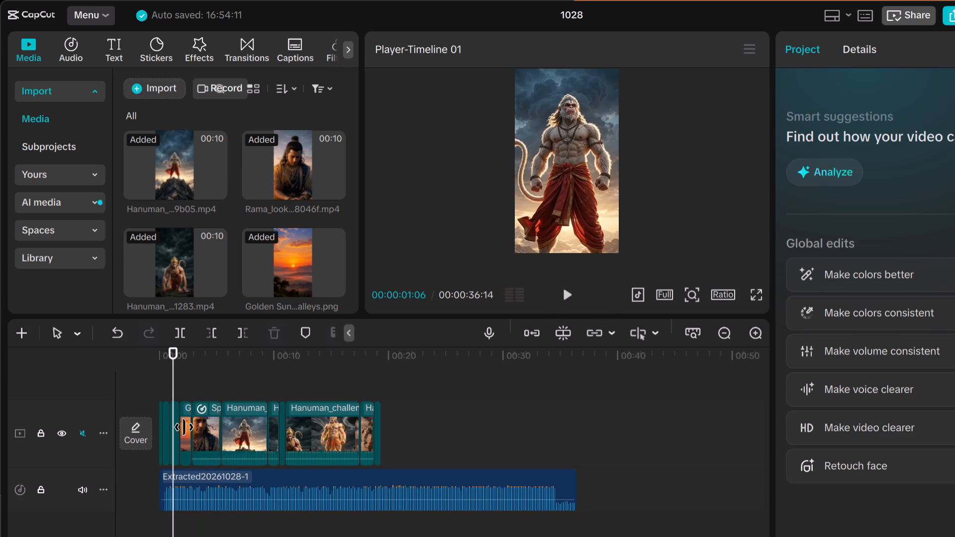
Select the sunset clip and look through the trending video effects for a suitable one.
{"action": "left_click", "coordinate": [184, 427]}
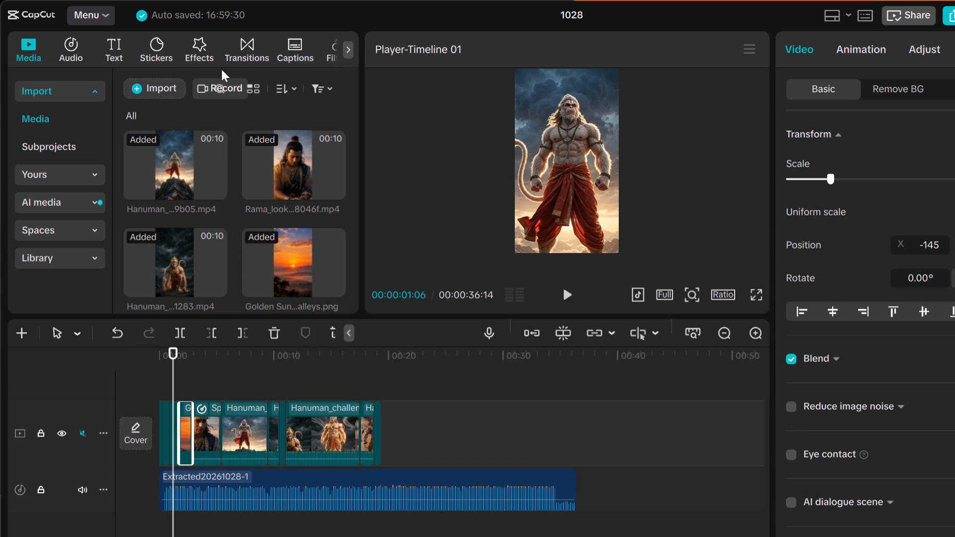
{"action": "left_click", "coordinate": [247, 50]}
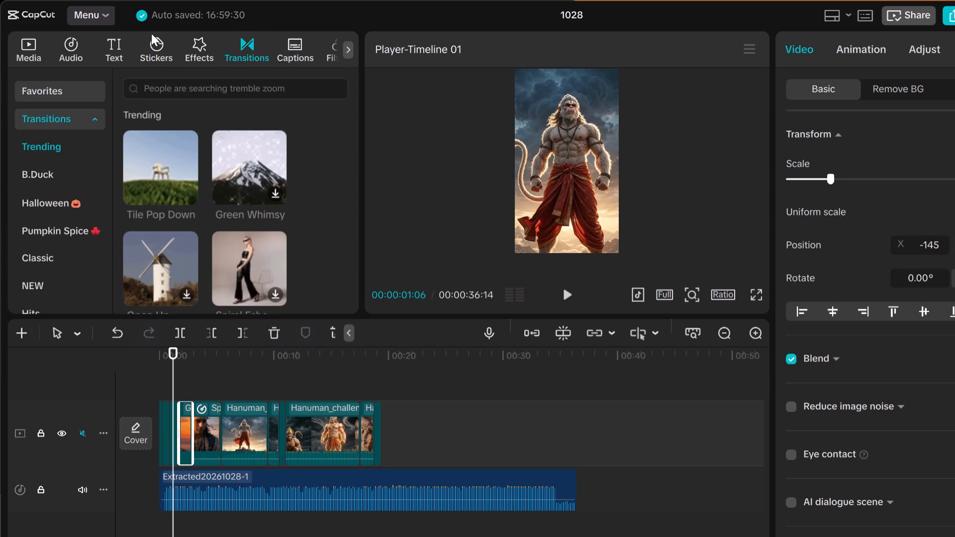
{"action": "left_click", "coordinate": [188, 42]}
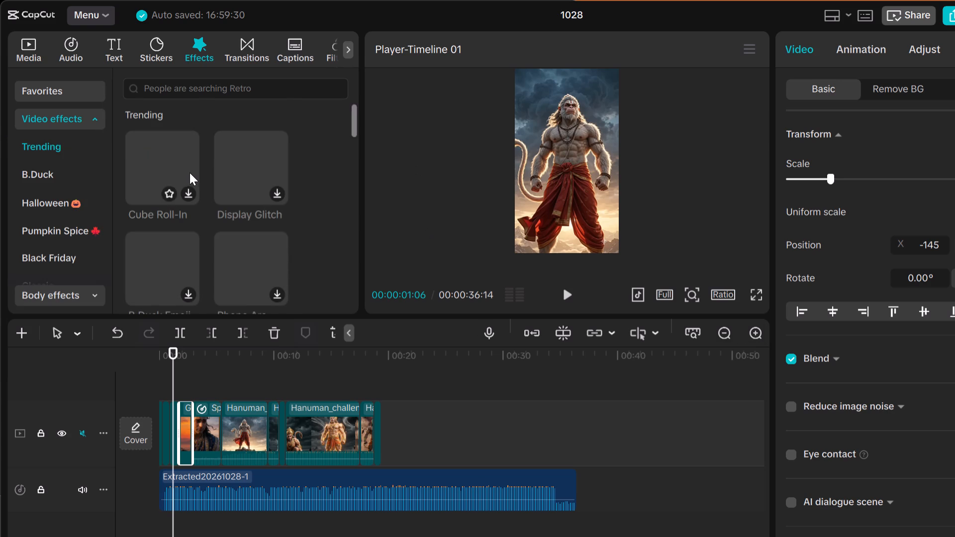
{"action": "scroll", "coordinate": [191, 173], "scroll_direction": "down", "scroll_amount": 2}
{"action": "scroll", "coordinate": [195, 171], "scroll_direction": "up", "scroll_amount": 3}
{"action": "scroll", "coordinate": [196, 193], "scroll_direction": "down", "scroll_amount": 4}
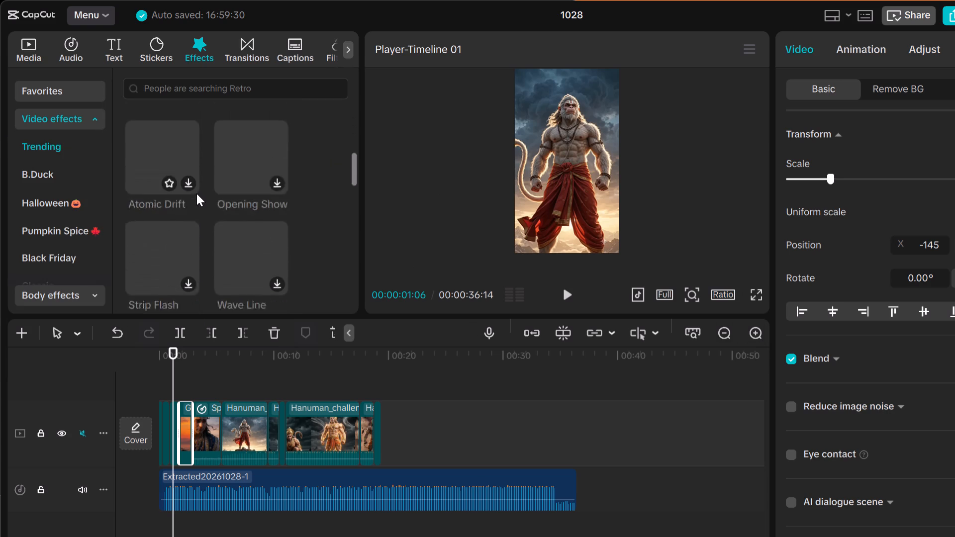
{"action": "scroll", "coordinate": [196, 193], "scroll_direction": "down", "scroll_amount": 5}
{"action": "scroll", "coordinate": [198, 190], "scroll_direction": "up", "scroll_amount": 7}
{"action": "scroll", "coordinate": [198, 190], "scroll_direction": "down", "scroll_amount": 3}
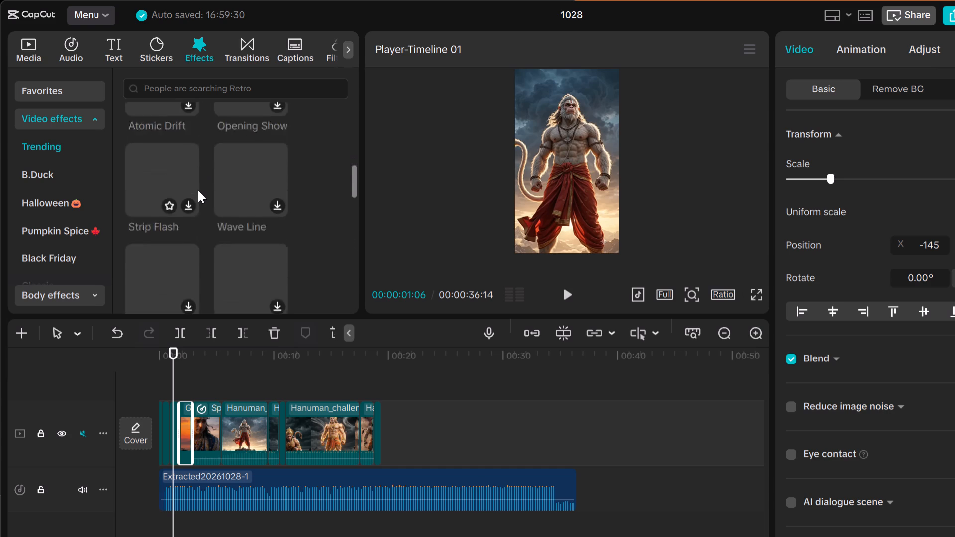
{"action": "scroll", "coordinate": [198, 190], "scroll_direction": "down", "scroll_amount": 3}
{"action": "scroll", "coordinate": [198, 190], "scroll_direction": "up", "scroll_amount": 1}
{"action": "scroll", "coordinate": [198, 190], "scroll_direction": "down", "scroll_amount": 15}
{"action": "scroll", "coordinate": [199, 189], "scroll_direction": "up", "scroll_amount": 1}
{"action": "scroll", "coordinate": [199, 189], "scroll_direction": "down", "scroll_amount": 2}
{"action": "scroll", "coordinate": [200, 189], "scroll_direction": "up", "scroll_amount": 10}
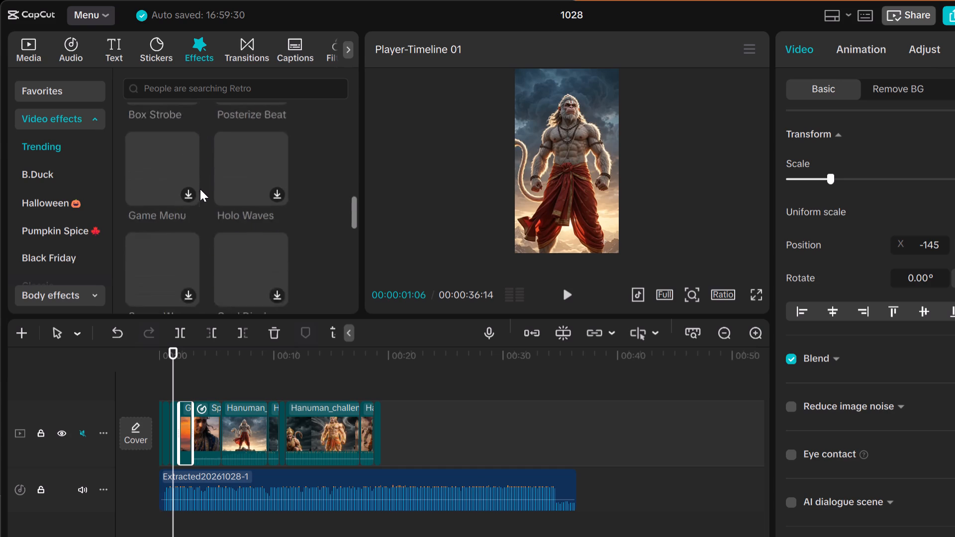
{"action": "scroll", "coordinate": [200, 189], "scroll_direction": "up", "scroll_amount": 16}
Preview the Display Glitch effect and keep examining the other trending video effects.
{"action": "left_click", "coordinate": [214, 181]}
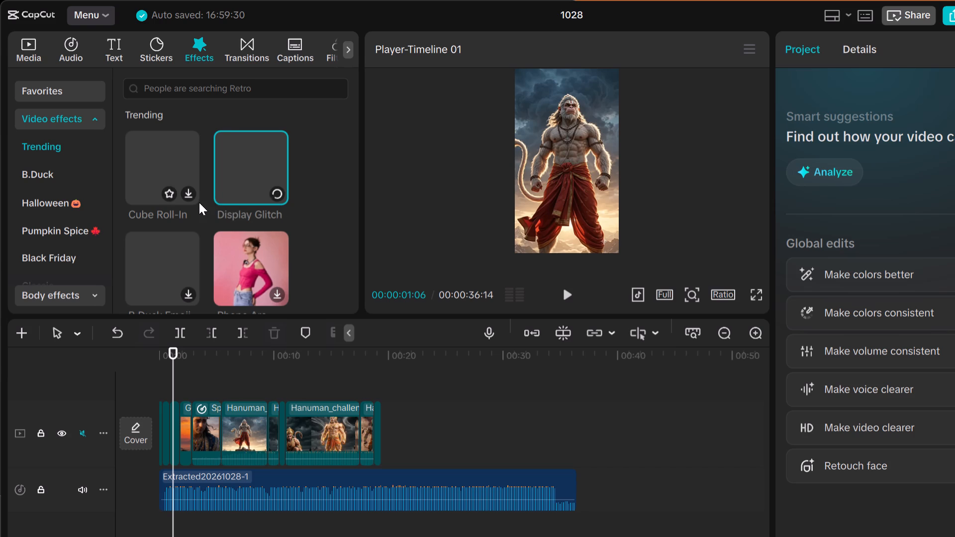
{"action": "scroll", "coordinate": [256, 216], "scroll_direction": "down", "scroll_amount": 2}
{"action": "scroll", "coordinate": [258, 216], "scroll_direction": "up", "scroll_amount": 2}
{"action": "scroll", "coordinate": [258, 216], "scroll_direction": "down", "scroll_amount": 2}
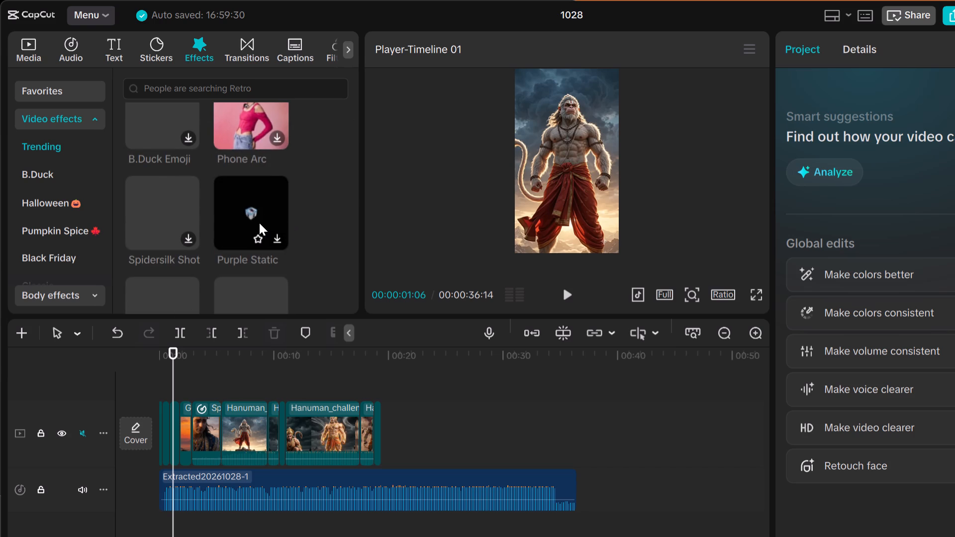
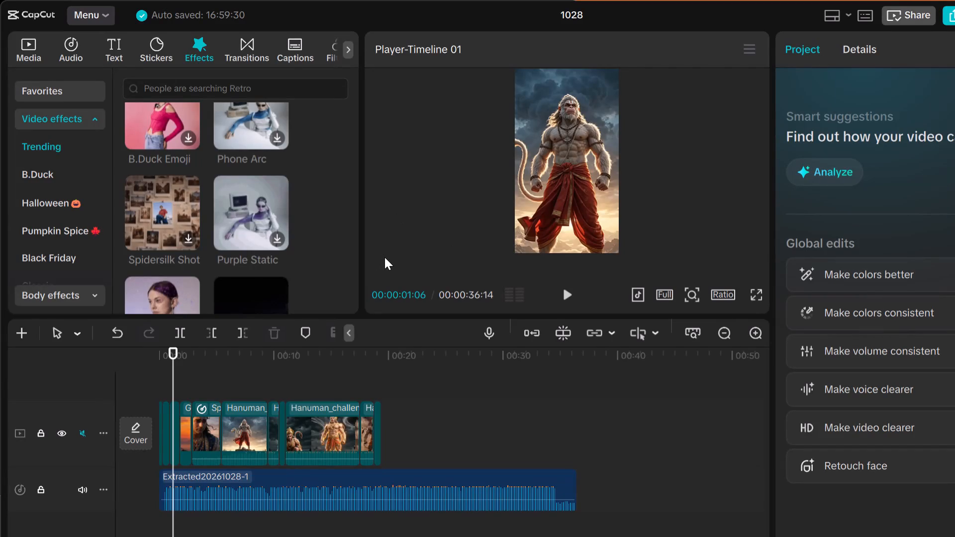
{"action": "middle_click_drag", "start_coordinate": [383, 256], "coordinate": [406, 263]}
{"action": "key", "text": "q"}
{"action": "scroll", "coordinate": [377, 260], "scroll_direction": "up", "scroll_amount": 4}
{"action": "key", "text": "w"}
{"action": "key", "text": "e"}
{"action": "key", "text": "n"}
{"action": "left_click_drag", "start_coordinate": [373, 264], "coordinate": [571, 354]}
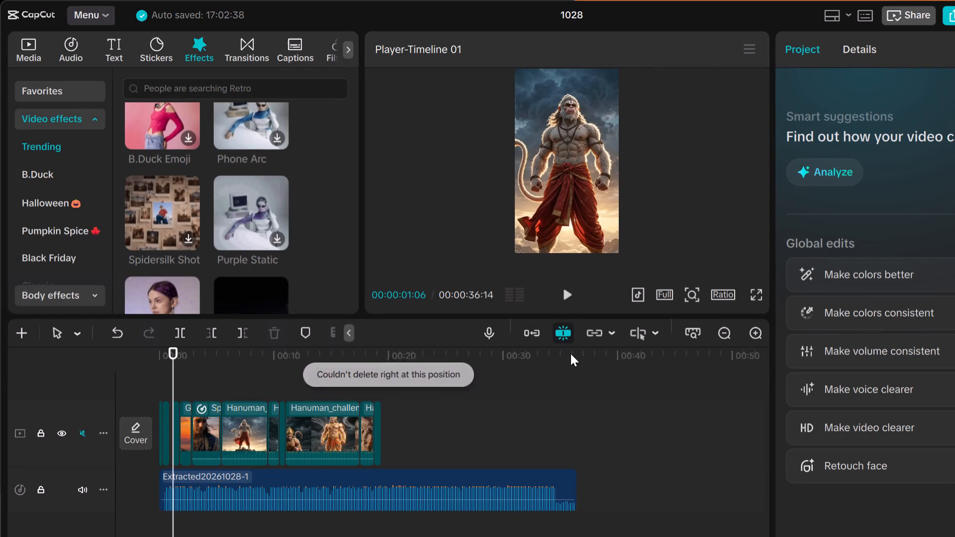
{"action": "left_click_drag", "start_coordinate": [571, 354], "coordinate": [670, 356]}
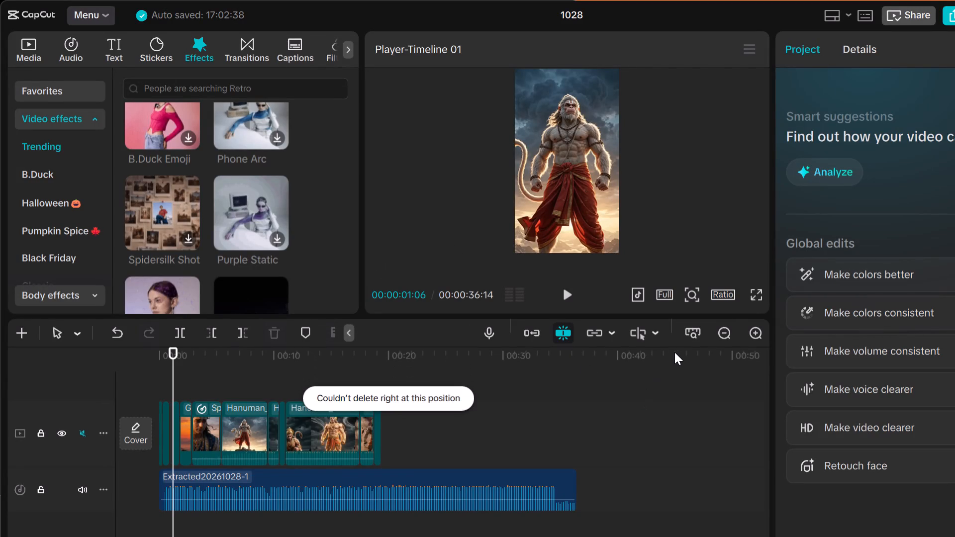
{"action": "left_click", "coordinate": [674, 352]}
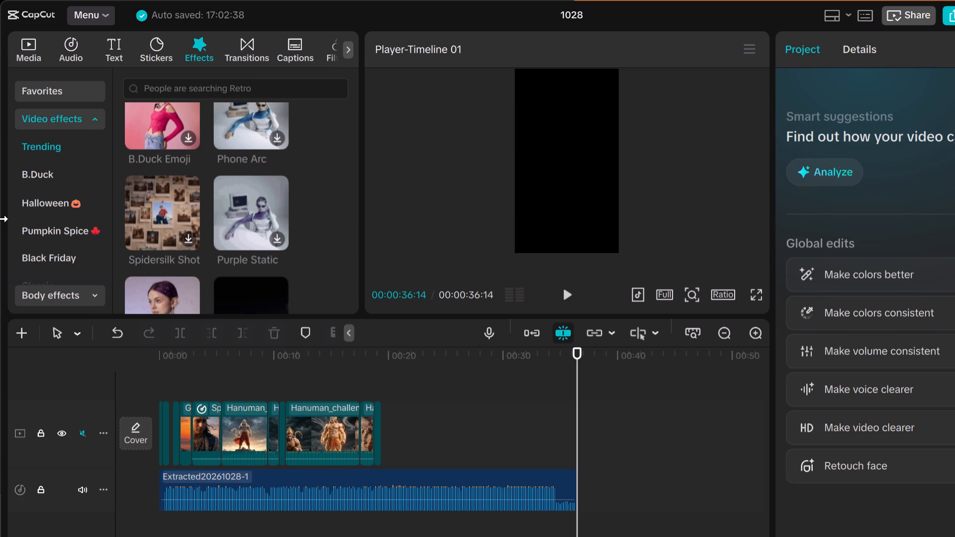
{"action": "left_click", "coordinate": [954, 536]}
Play the opening clips from the start of the timeline and stop at about 3 seconds to review them.
{"action": "left_click_drag", "start_coordinate": [578, 384], "coordinate": [23, 416]}
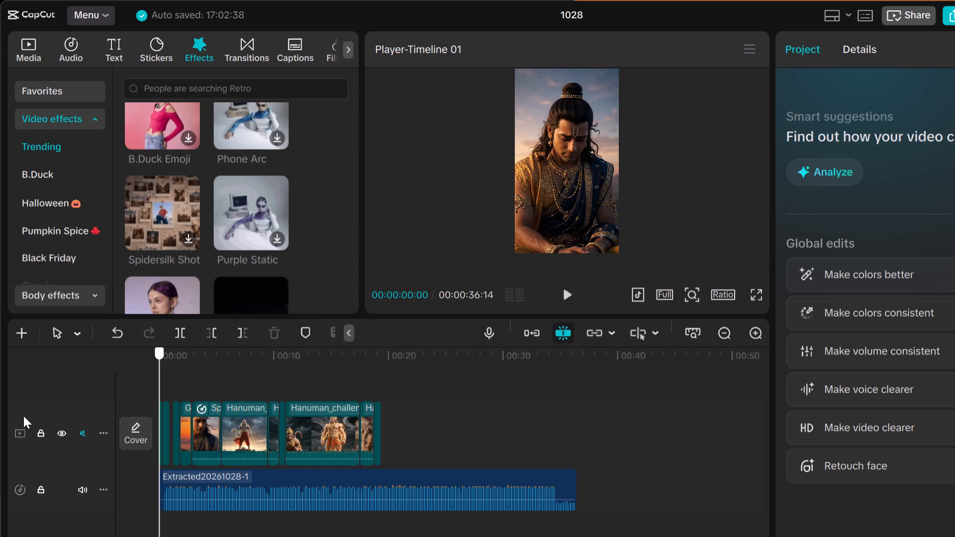
{"action": "left_click_drag", "start_coordinate": [23, 416], "coordinate": [22, 417]}
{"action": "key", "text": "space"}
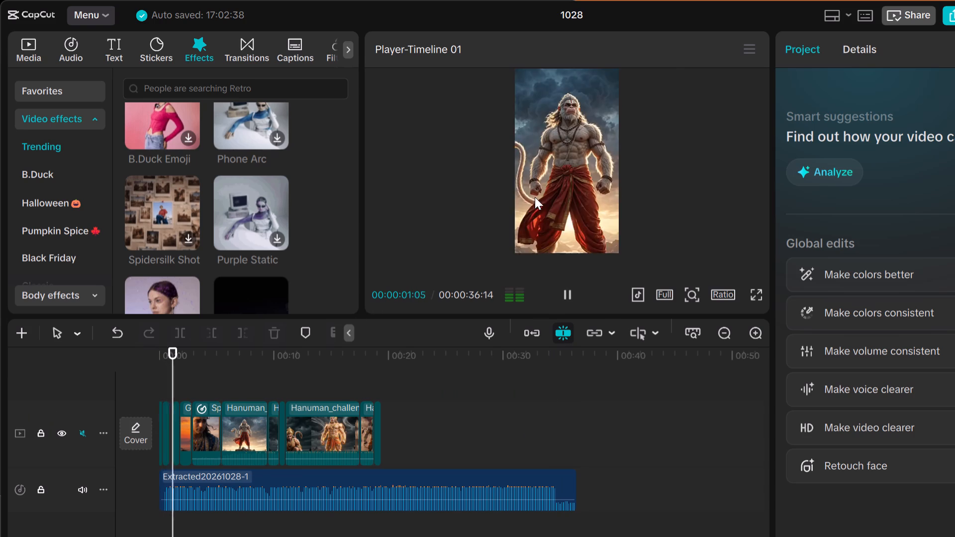
{"action": "left_click", "coordinate": [195, 376]}
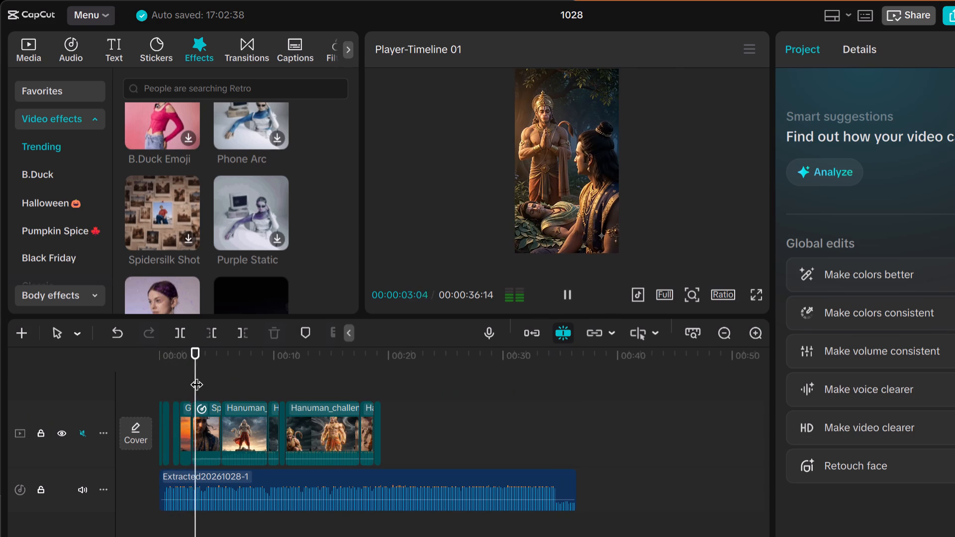
Load the B.Duck Emoji trending effect for a preview, dismissing the sign-in dialog.
{"action": "scroll", "coordinate": [225, 267], "scroll_direction": "up", "scroll_amount": 1}
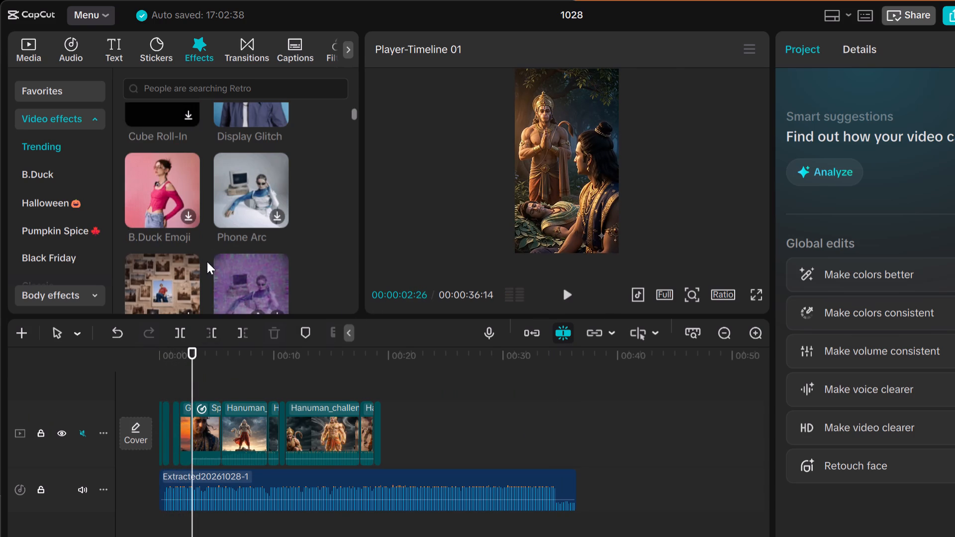
{"action": "left_click", "coordinate": [171, 211]}
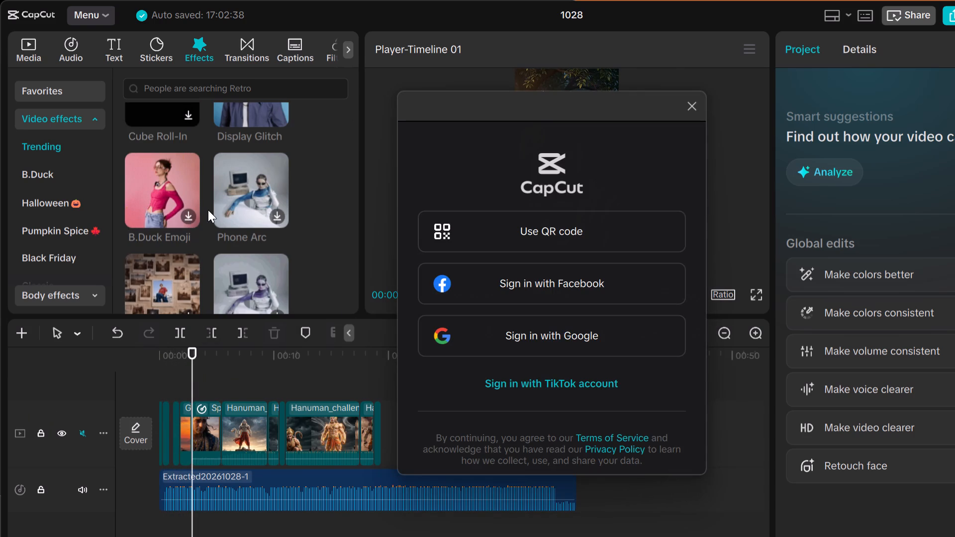
{"action": "left_click", "coordinate": [354, 169]}
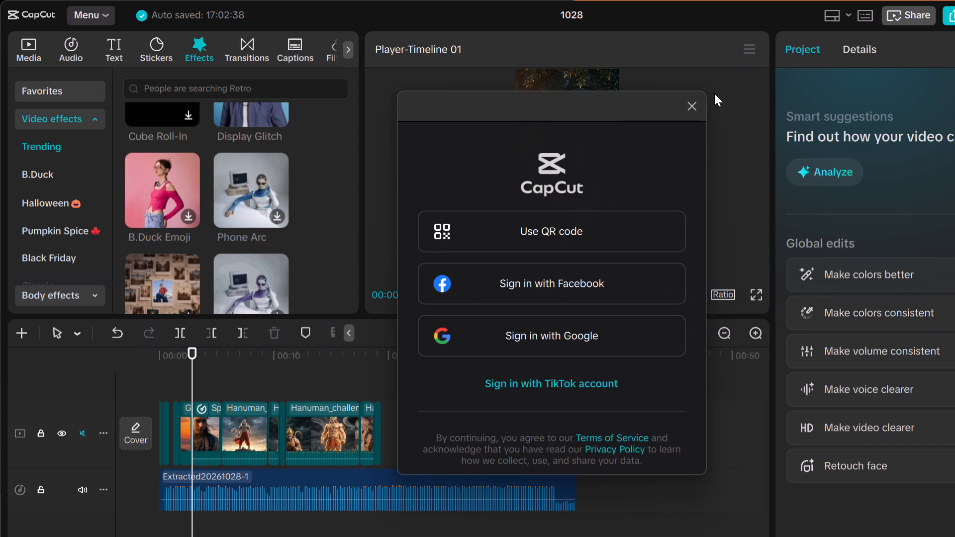
{"action": "left_click", "coordinate": [713, 96]}
{"action": "left_click", "coordinate": [701, 102]}
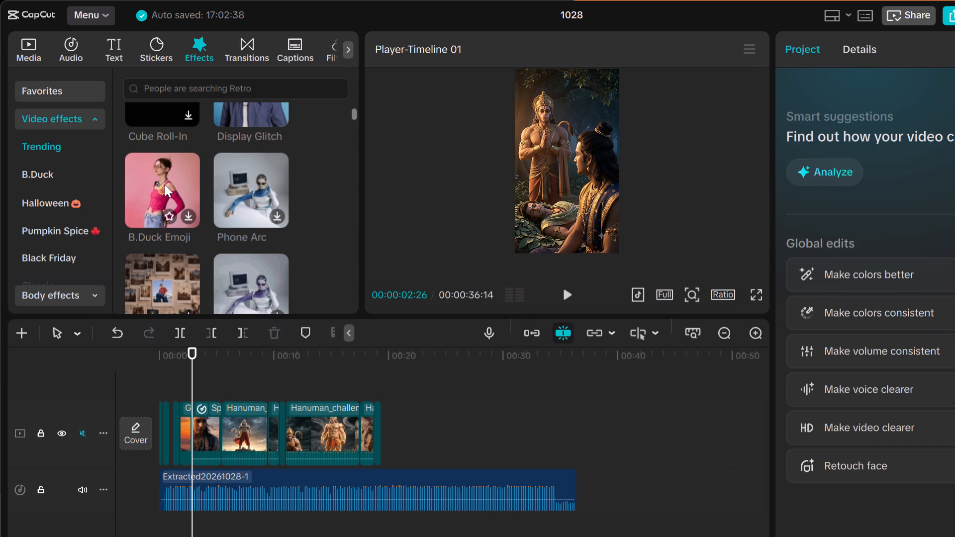
{"action": "left_click", "coordinate": [191, 216]}
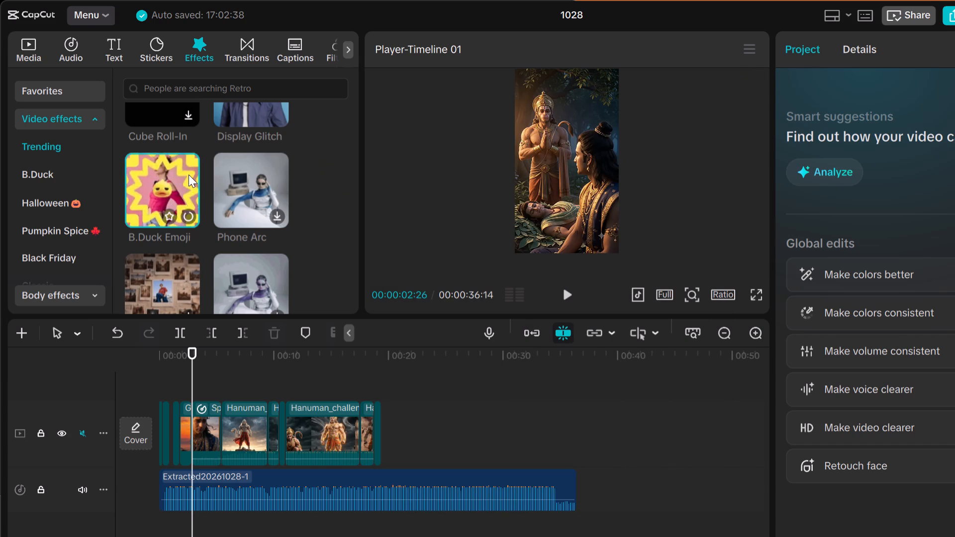
Look through the further trending video effects and return to the first ones in the list.
{"action": "scroll", "coordinate": [187, 183], "scroll_direction": "down", "scroll_amount": 5}
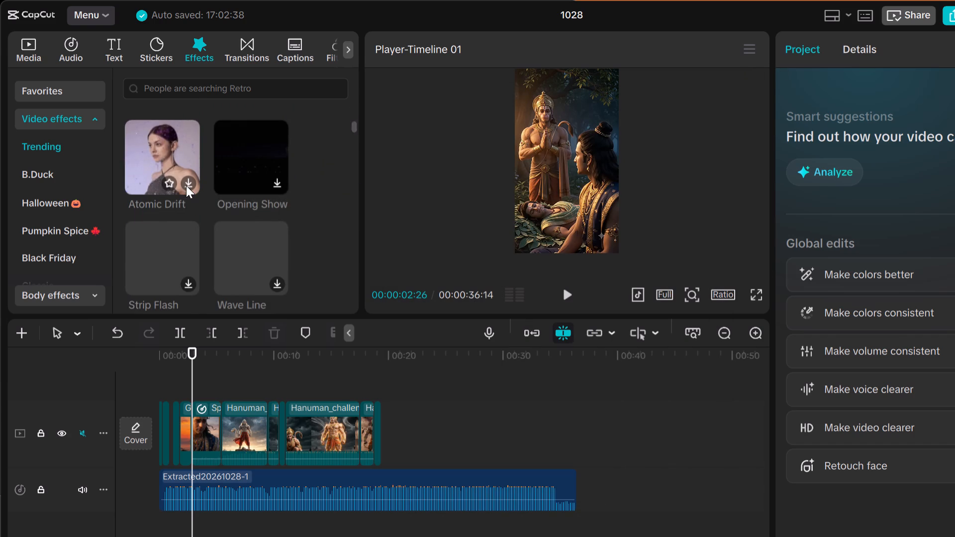
{"action": "scroll", "coordinate": [186, 185], "scroll_direction": "down", "scroll_amount": 5}
{"action": "scroll", "coordinate": [187, 193], "scroll_direction": "up", "scroll_amount": 7}
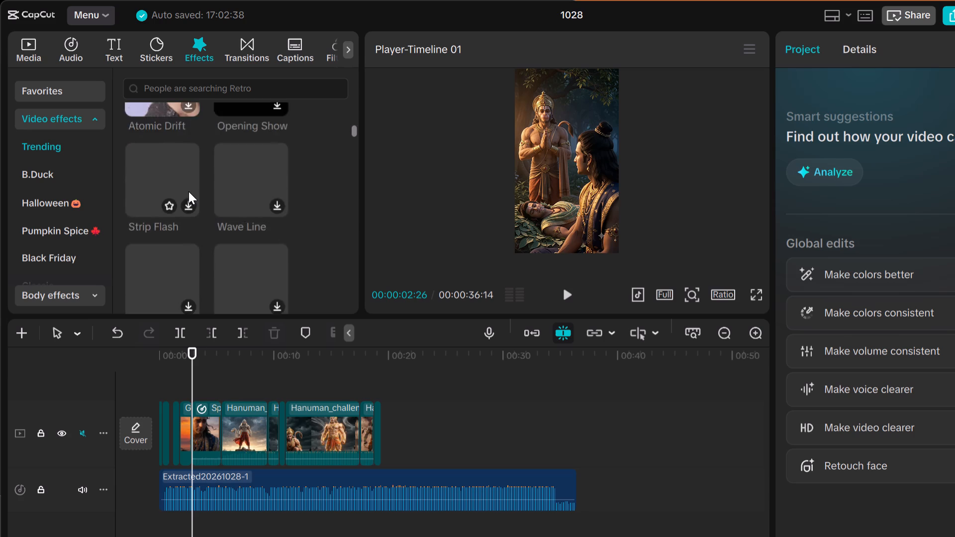
{"action": "scroll", "coordinate": [189, 191], "scroll_direction": "up", "scroll_amount": 8}
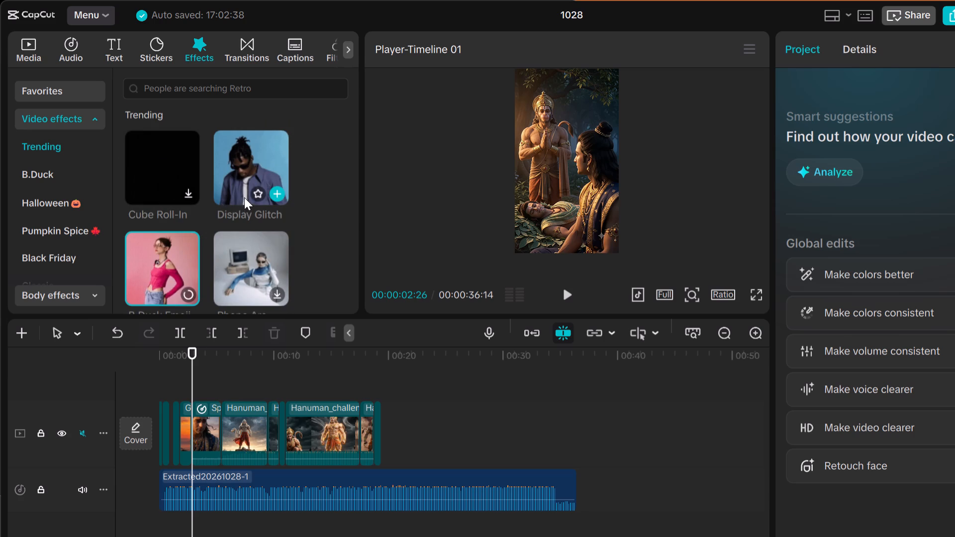
Look through the trending video effects, from Display Glitch down to Grid Signal, for a suitable one.
{"action": "scroll", "coordinate": [228, 249], "scroll_direction": "down", "scroll_amount": 3}
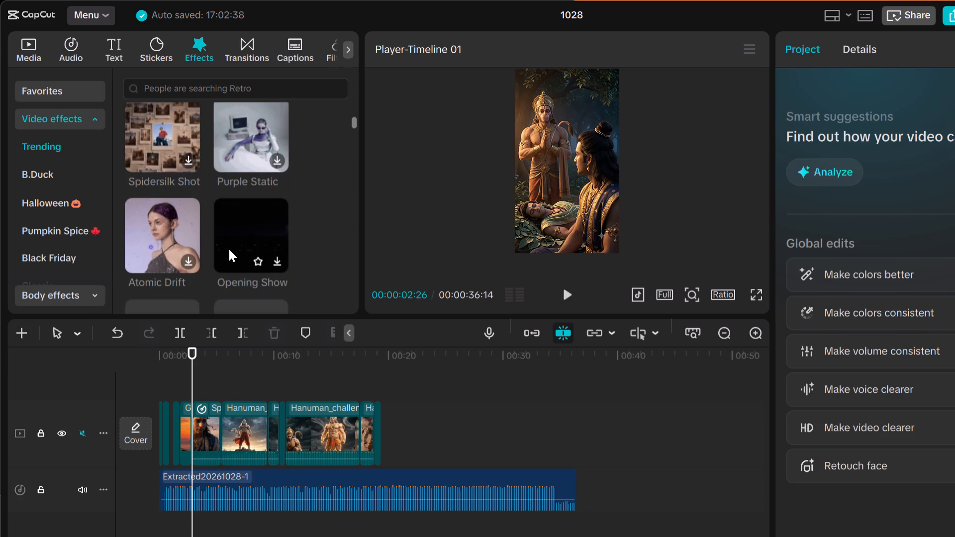
{"action": "scroll", "coordinate": [229, 249], "scroll_direction": "down", "scroll_amount": 4}
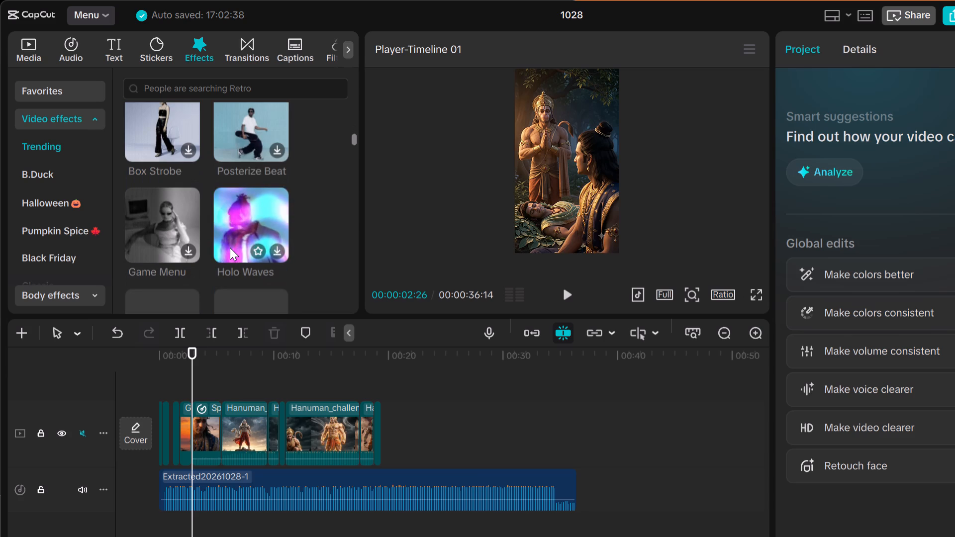
{"action": "scroll", "coordinate": [230, 248], "scroll_direction": "up", "scroll_amount": 1}
{"action": "scroll", "coordinate": [230, 248], "scroll_direction": "down", "scroll_amount": 4}
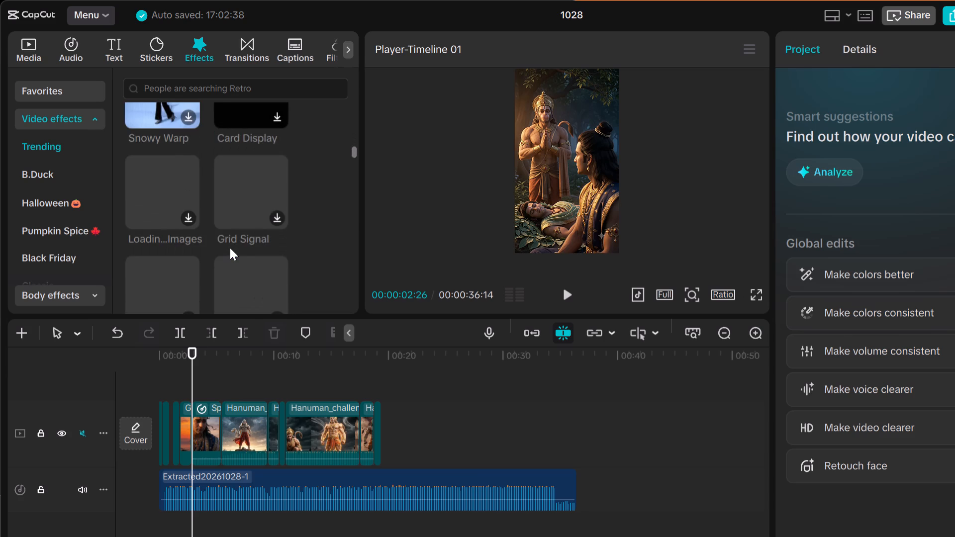
{"action": "scroll", "coordinate": [230, 248], "scroll_direction": "up", "scroll_amount": 2}
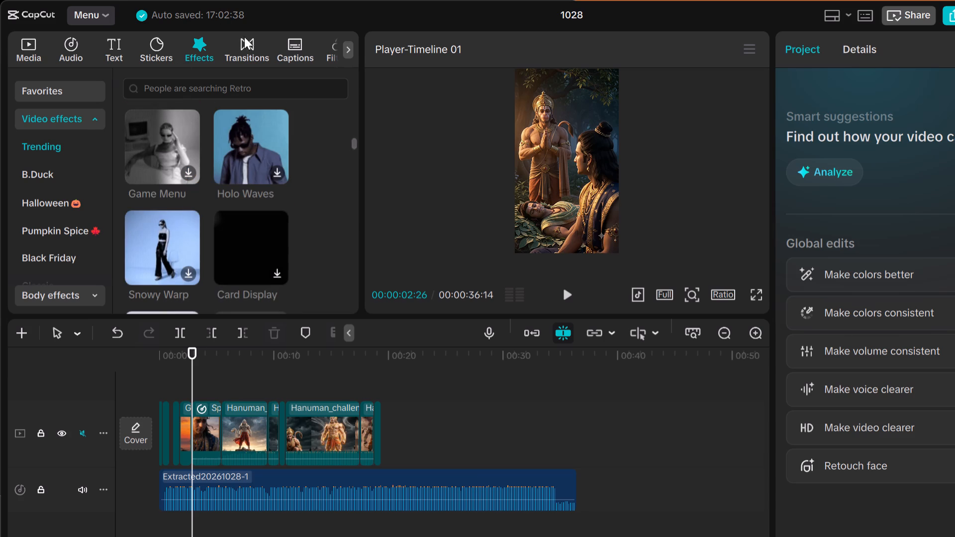
Look through the trending transitions for one that suits the clips.
{"action": "left_click", "coordinate": [244, 41]}
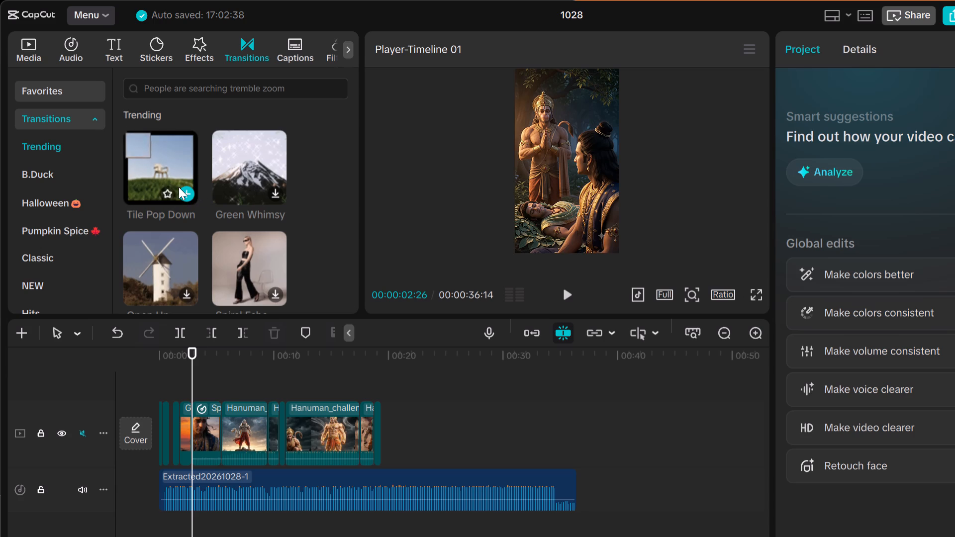
{"action": "scroll", "coordinate": [188, 188], "scroll_direction": "down", "scroll_amount": 3}
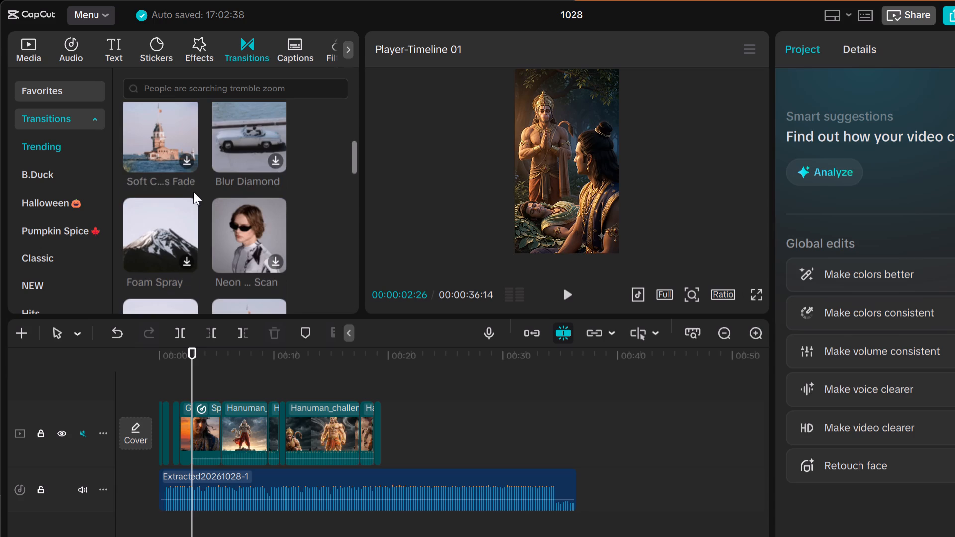
{"action": "scroll", "coordinate": [199, 190], "scroll_direction": "down", "scroll_amount": 6}
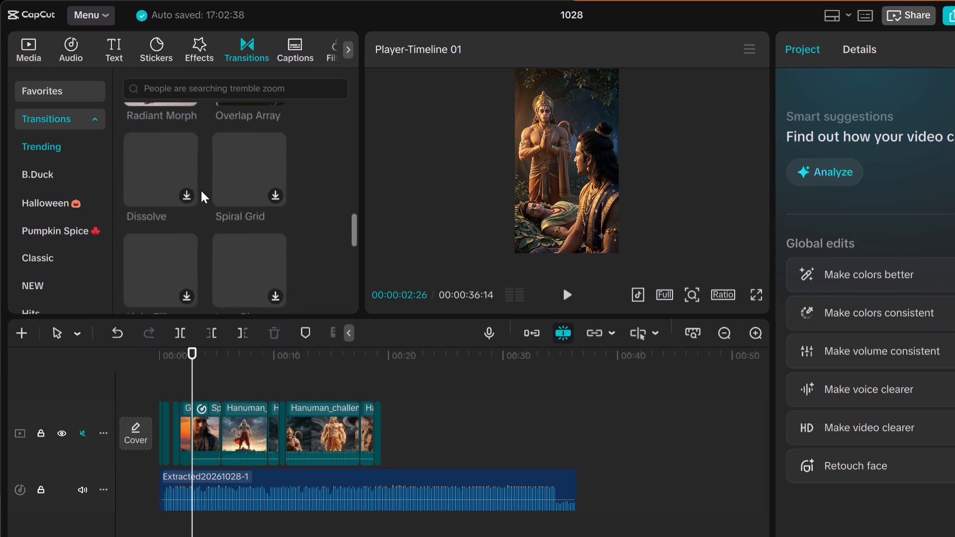
{"action": "scroll", "coordinate": [201, 190], "scroll_direction": "down", "scroll_amount": 1}
Move the playhead back to the start of the timeline.
{"action": "left_click_drag", "start_coordinate": [192, 373], "coordinate": [172, 375]}
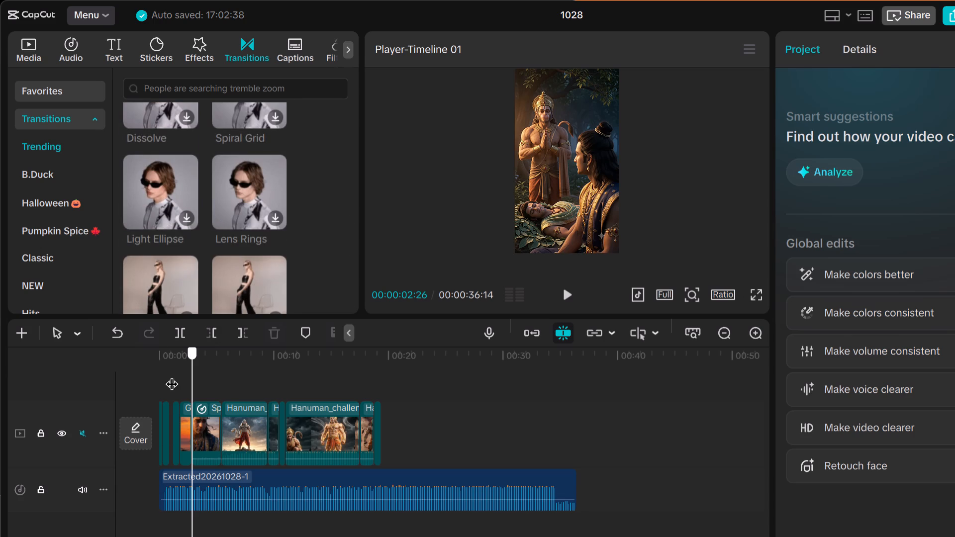
{"action": "left_click_drag", "start_coordinate": [172, 375], "coordinate": [148, 381]}
{"action": "left_click", "coordinate": [416, 55]}
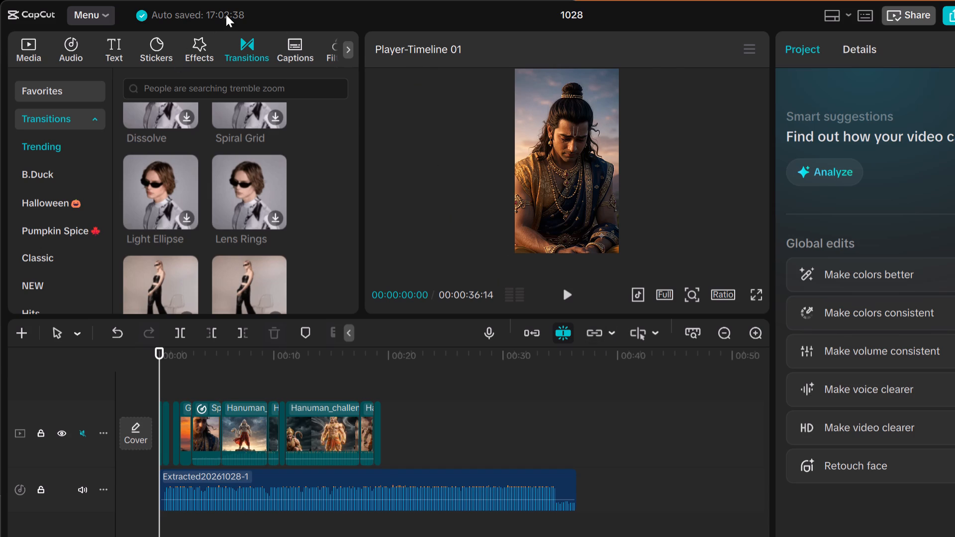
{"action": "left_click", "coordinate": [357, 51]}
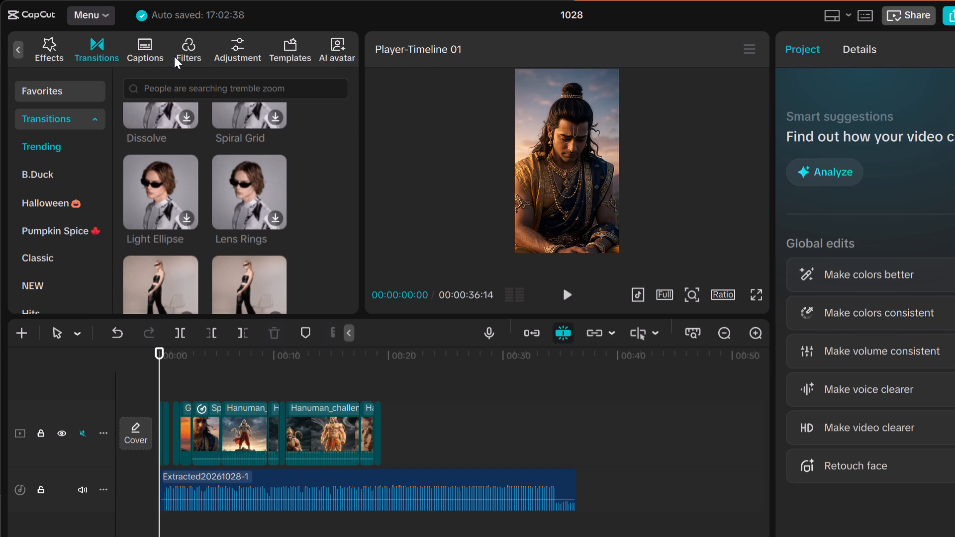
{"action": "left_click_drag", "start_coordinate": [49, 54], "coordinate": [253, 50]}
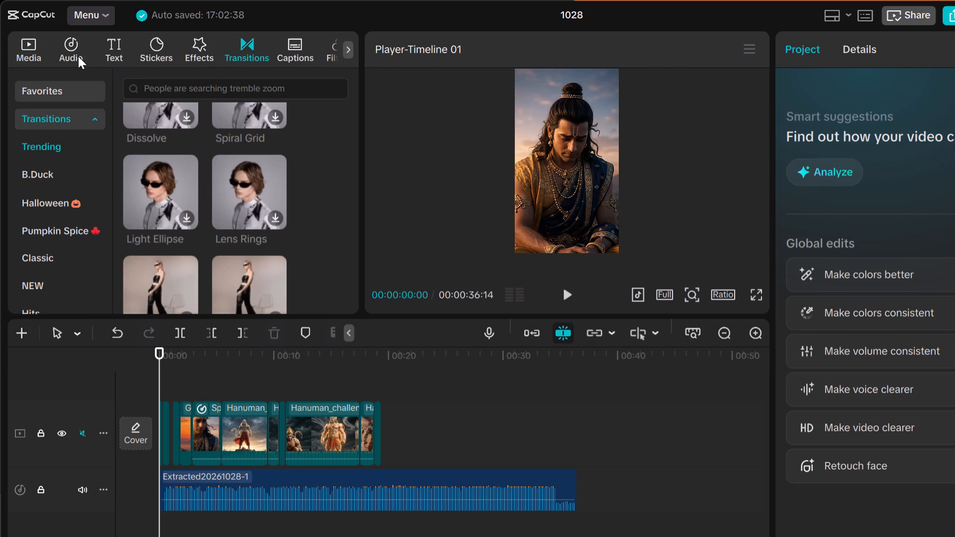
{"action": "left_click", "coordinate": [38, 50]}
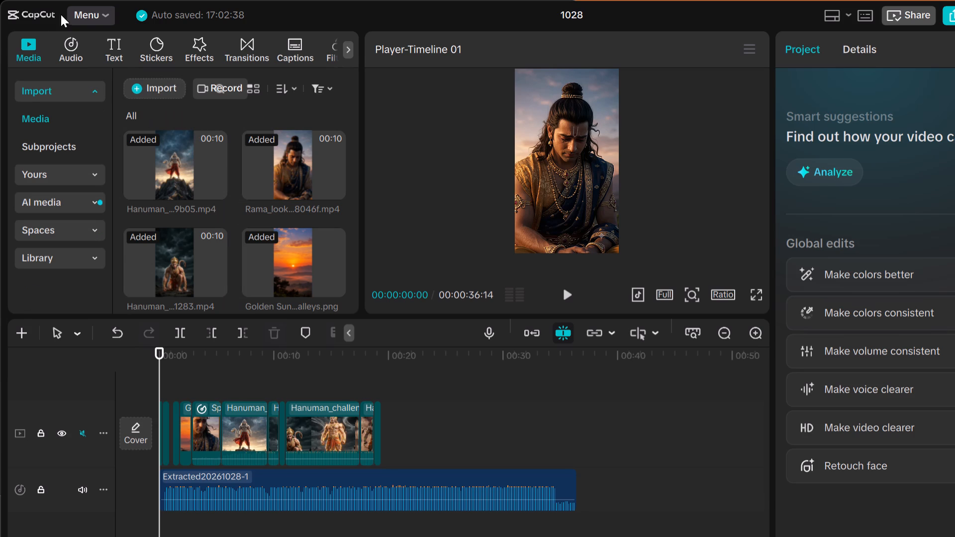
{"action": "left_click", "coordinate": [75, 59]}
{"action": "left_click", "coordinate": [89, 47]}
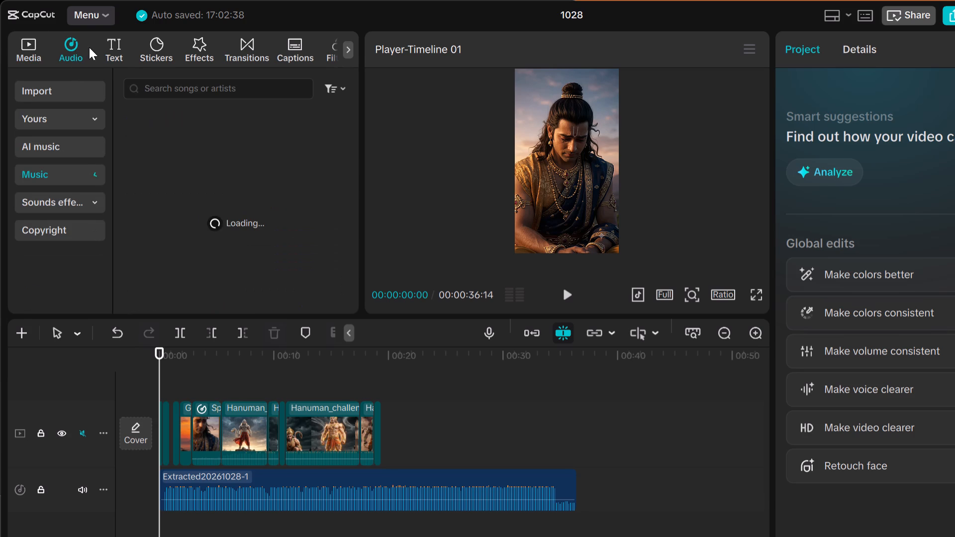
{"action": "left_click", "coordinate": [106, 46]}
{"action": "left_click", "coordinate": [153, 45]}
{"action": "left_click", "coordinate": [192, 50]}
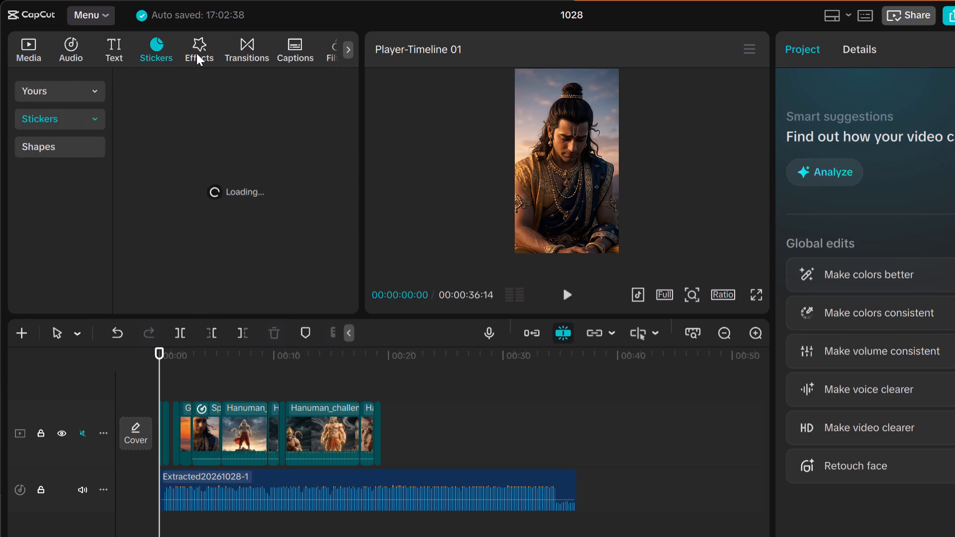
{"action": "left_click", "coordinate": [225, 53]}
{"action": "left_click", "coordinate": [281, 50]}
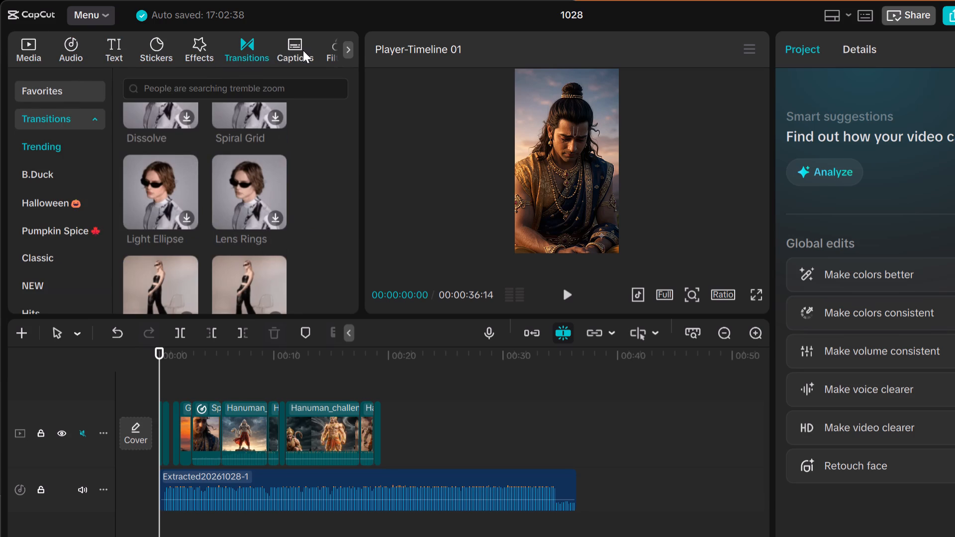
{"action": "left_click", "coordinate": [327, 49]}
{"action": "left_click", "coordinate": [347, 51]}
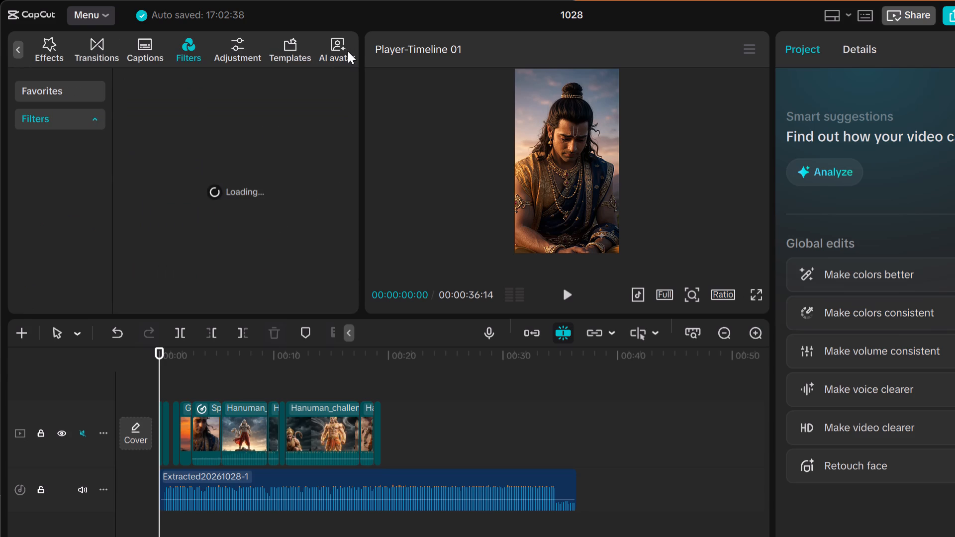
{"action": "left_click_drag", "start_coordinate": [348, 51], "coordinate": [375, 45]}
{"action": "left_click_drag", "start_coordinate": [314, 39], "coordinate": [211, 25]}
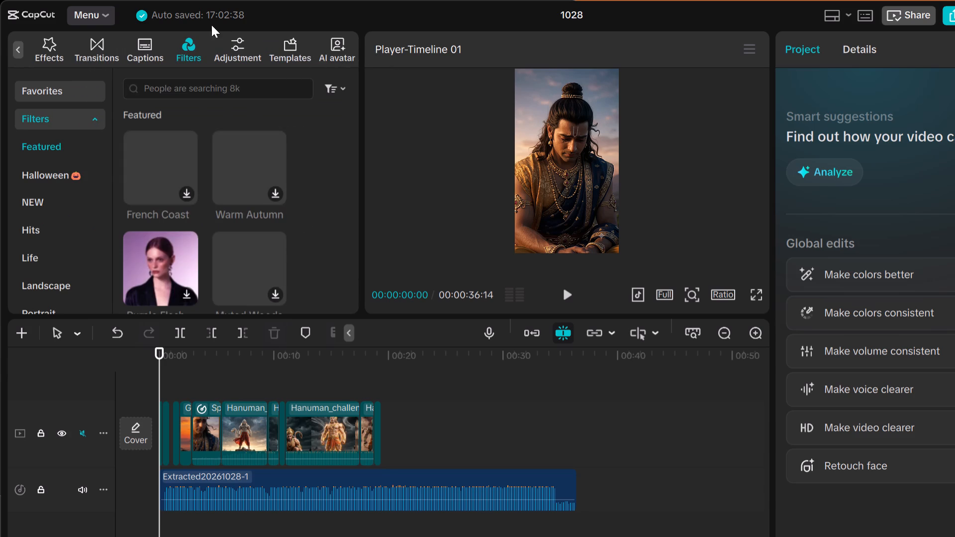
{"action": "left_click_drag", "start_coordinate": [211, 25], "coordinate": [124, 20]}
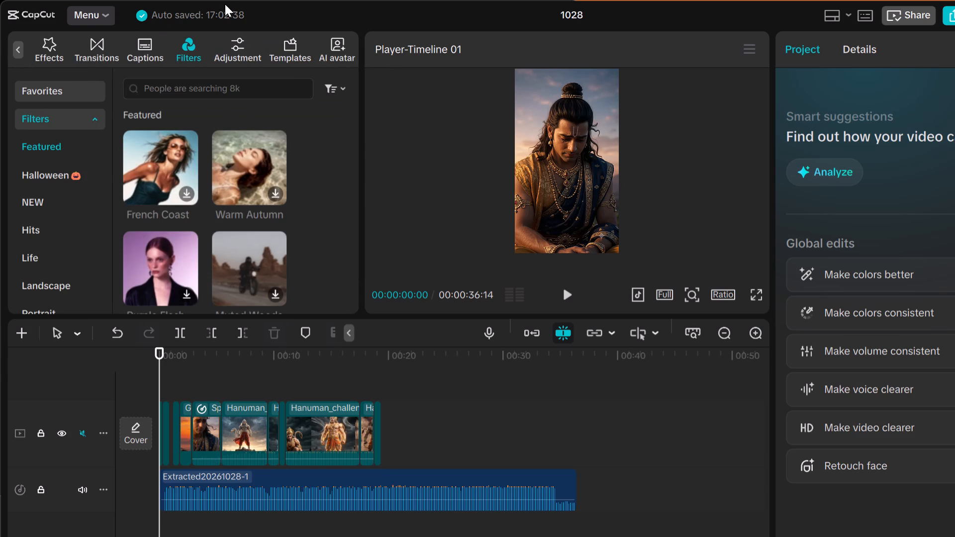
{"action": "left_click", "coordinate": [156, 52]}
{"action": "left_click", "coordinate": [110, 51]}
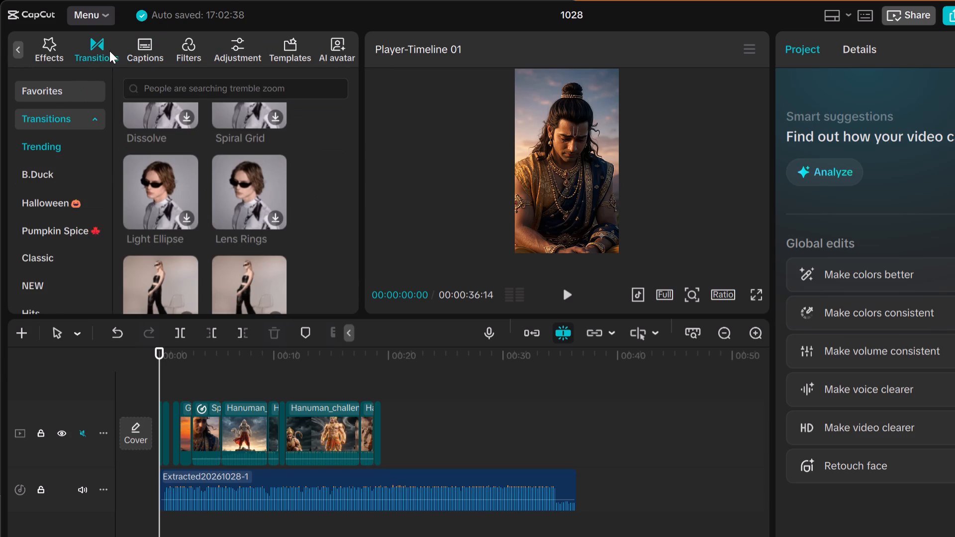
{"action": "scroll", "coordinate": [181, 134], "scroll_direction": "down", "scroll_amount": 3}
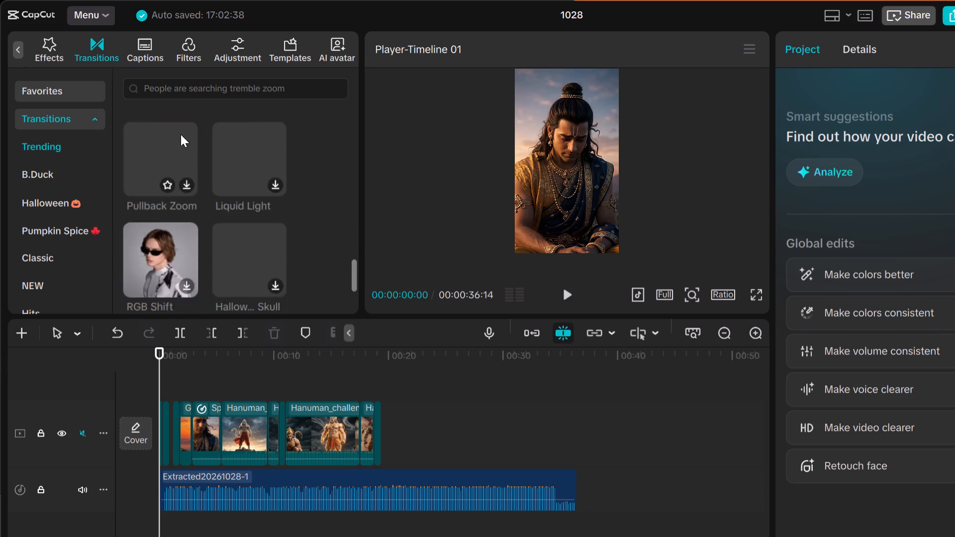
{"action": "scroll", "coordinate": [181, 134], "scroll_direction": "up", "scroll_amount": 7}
Look through the spoken languages offered for auto captions for the one that matches the video's narration.
{"action": "left_click", "coordinate": [150, 40]}
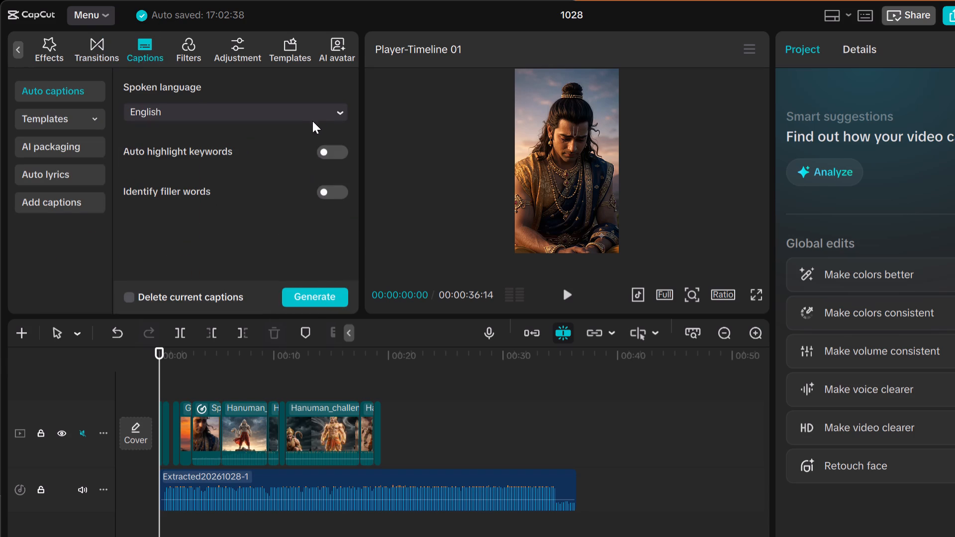
{"action": "left_click", "coordinate": [347, 109]}
{"action": "left_click", "coordinate": [336, 114]}
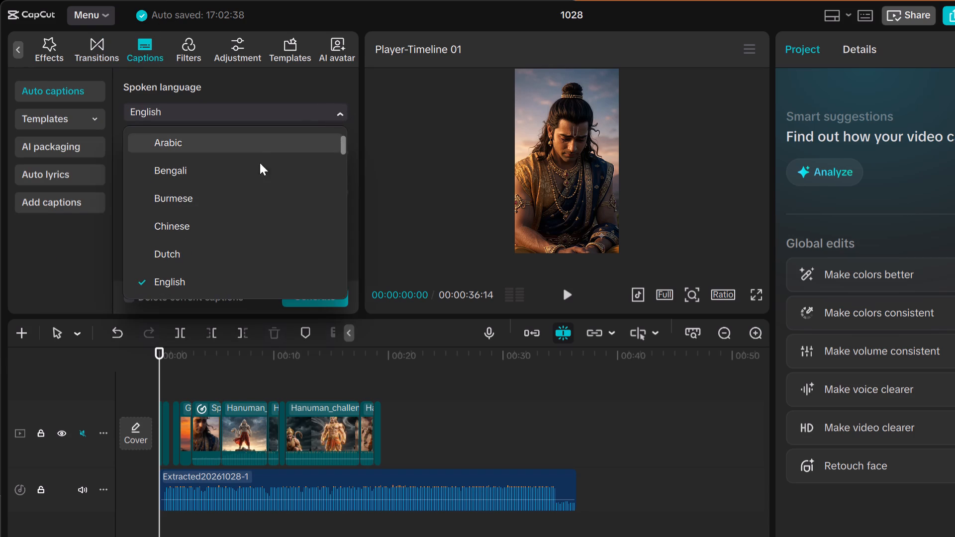
{"action": "scroll", "coordinate": [244, 243], "scroll_direction": "up", "scroll_amount": 2}
{"action": "scroll", "coordinate": [251, 219], "scroll_direction": "down", "scroll_amount": 6}
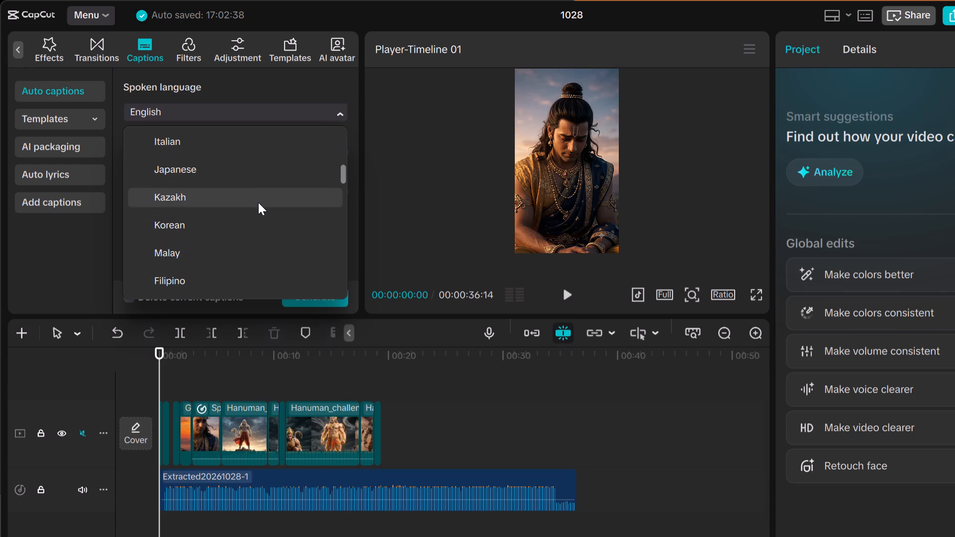
{"action": "scroll", "coordinate": [258, 202], "scroll_direction": "down", "scroll_amount": 7}
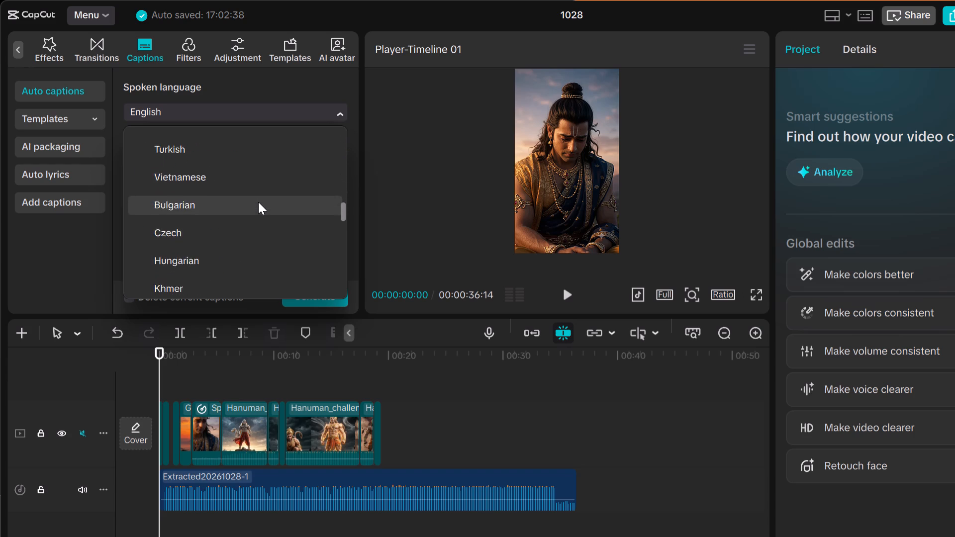
{"action": "scroll", "coordinate": [258, 202], "scroll_direction": "down", "scroll_amount": 5}
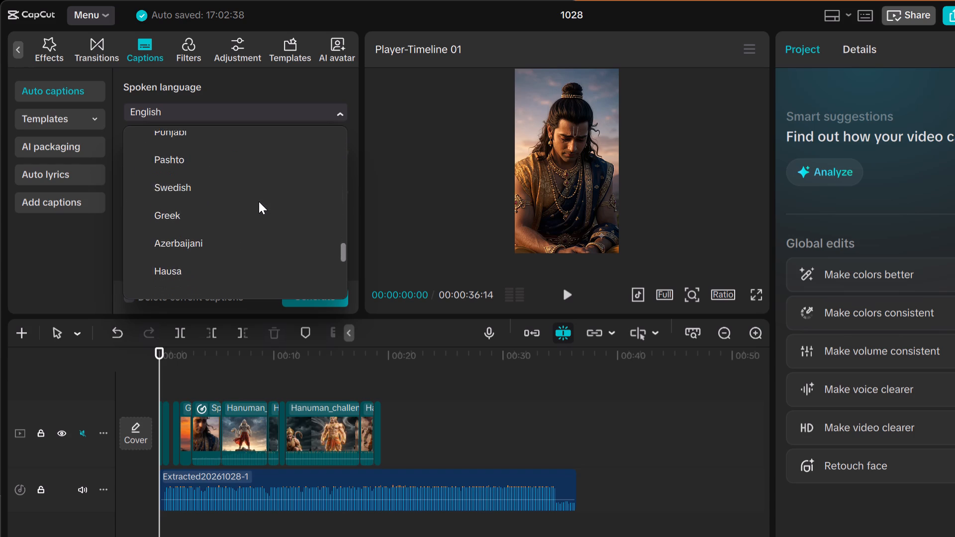
{"action": "scroll", "coordinate": [259, 201], "scroll_direction": "down", "scroll_amount": 10}
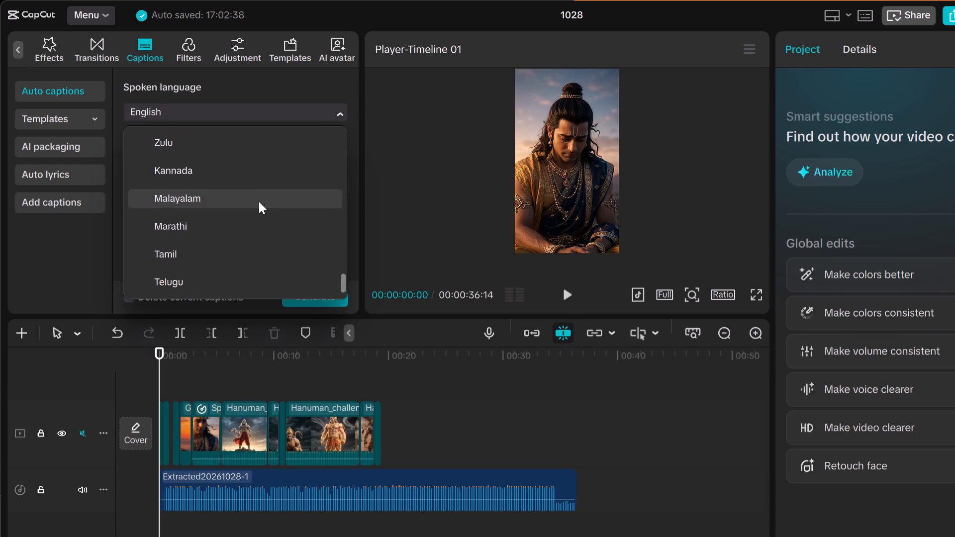
{"action": "scroll", "coordinate": [259, 201], "scroll_direction": "down", "scroll_amount": 5}
{"action": "scroll", "coordinate": [259, 200], "scroll_direction": "up", "scroll_amount": 13}
{"action": "middle_click", "coordinate": [259, 193]}
{"action": "scroll", "coordinate": [243, 183], "scroll_direction": "up", "scroll_amount": 2}
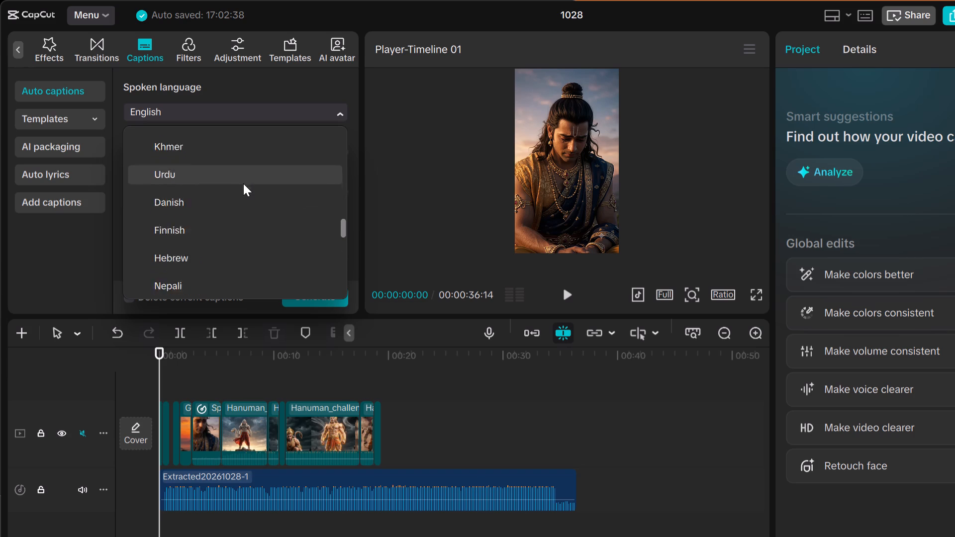
{"action": "scroll", "coordinate": [243, 183], "scroll_direction": "up", "scroll_amount": 10}
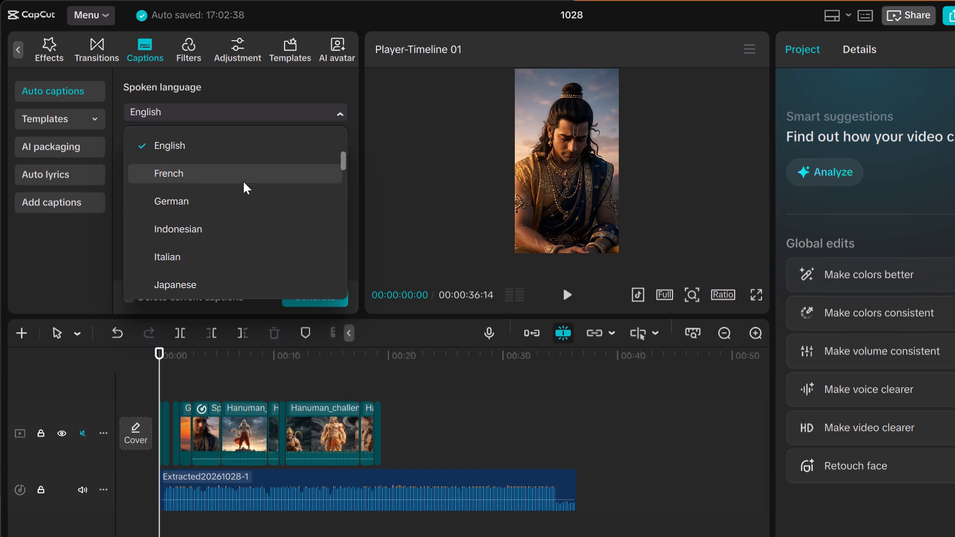
{"action": "scroll", "coordinate": [243, 181], "scroll_direction": "up", "scroll_amount": 11}
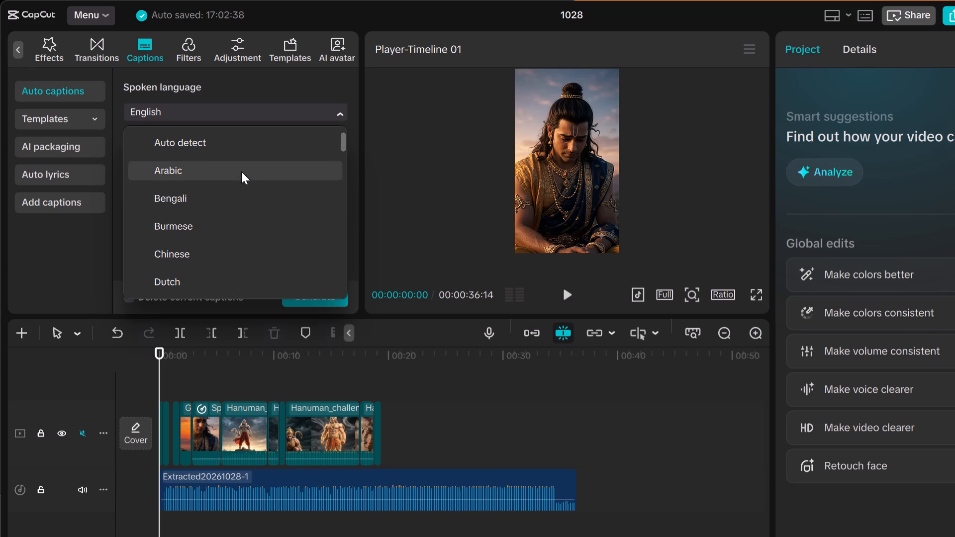
{"action": "scroll", "coordinate": [241, 172], "scroll_direction": "up", "scroll_amount": 2}
{"action": "scroll", "coordinate": [223, 173], "scroll_direction": "down", "scroll_amount": 4}
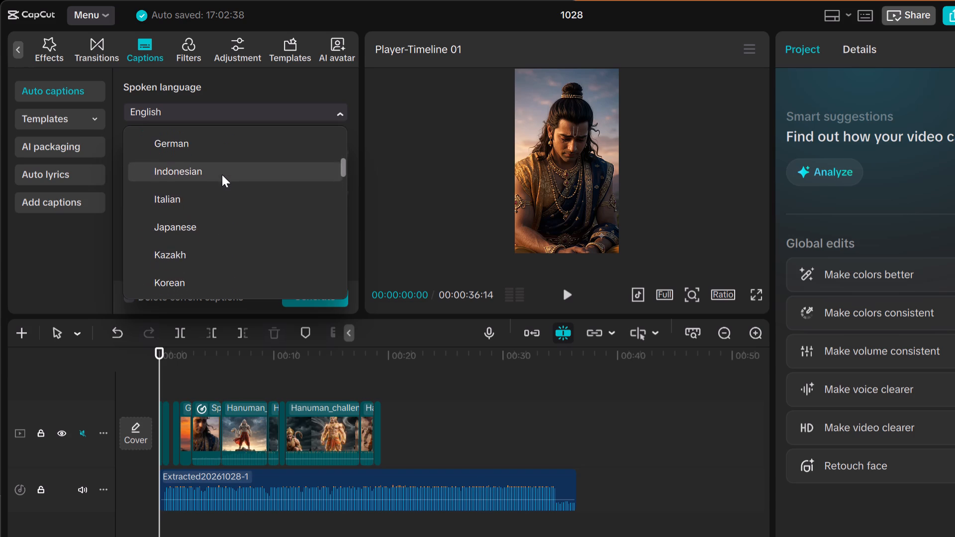
{"action": "scroll", "coordinate": [222, 175], "scroll_direction": "down", "scroll_amount": 6}
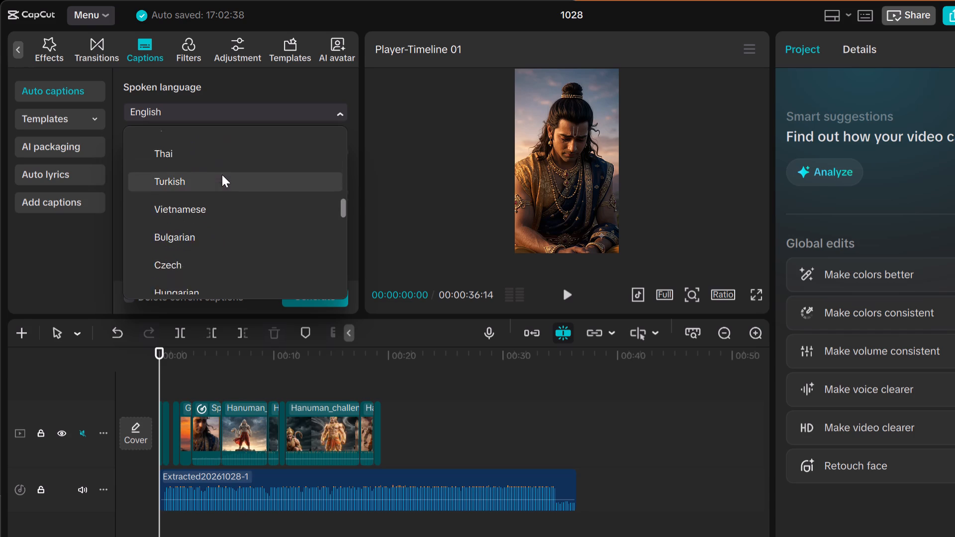
{"action": "scroll", "coordinate": [222, 175], "scroll_direction": "down", "scroll_amount": 5}
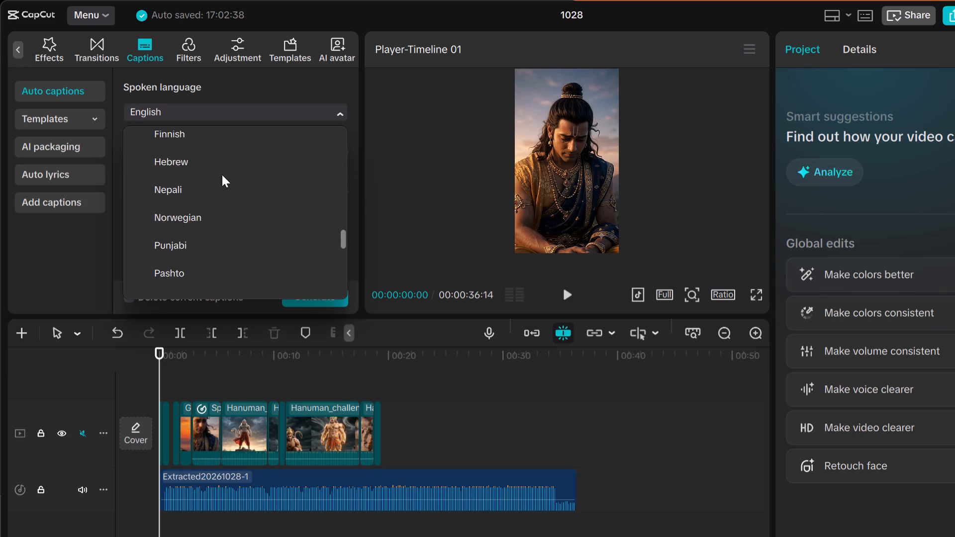
{"action": "scroll", "coordinate": [222, 175], "scroll_direction": "down", "scroll_amount": 2}
{"action": "scroll", "coordinate": [222, 175], "scroll_direction": "up", "scroll_amount": 12}
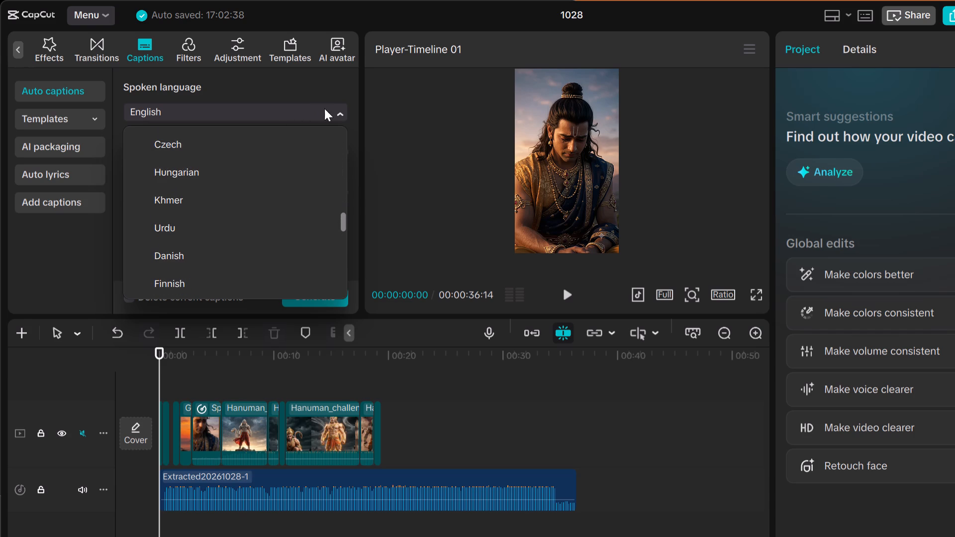
{"action": "left_click", "coordinate": [335, 113]}
Look again at the trending transitions, back up to the first ones in the collection.
{"action": "left_click", "coordinate": [115, 58]}
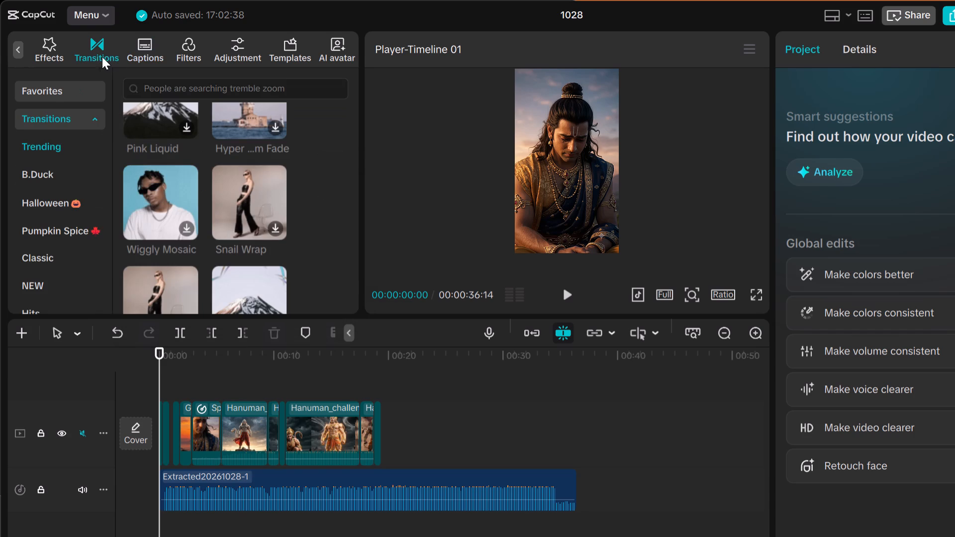
{"action": "scroll", "coordinate": [186, 170], "scroll_direction": "up", "scroll_amount": 1}
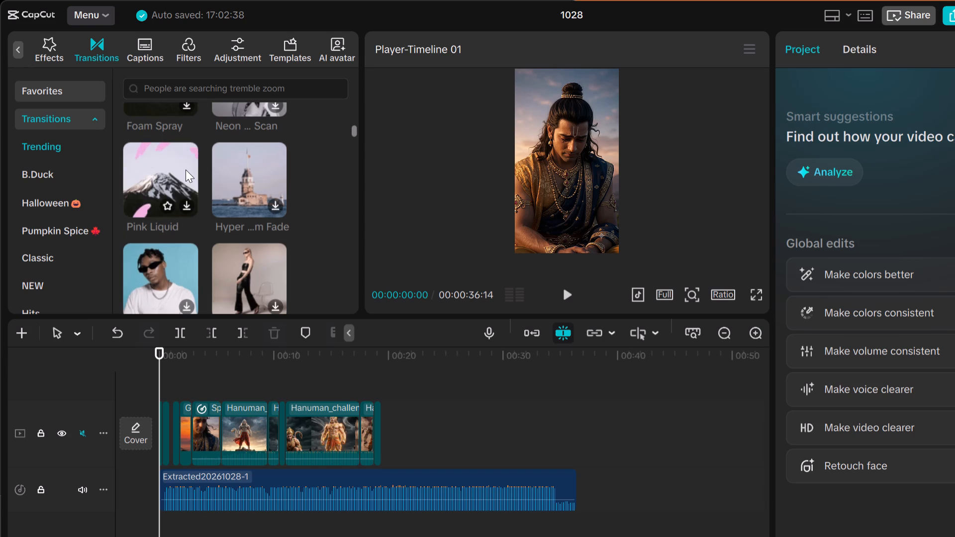
{"action": "scroll", "coordinate": [186, 170], "scroll_direction": "up", "scroll_amount": 9}
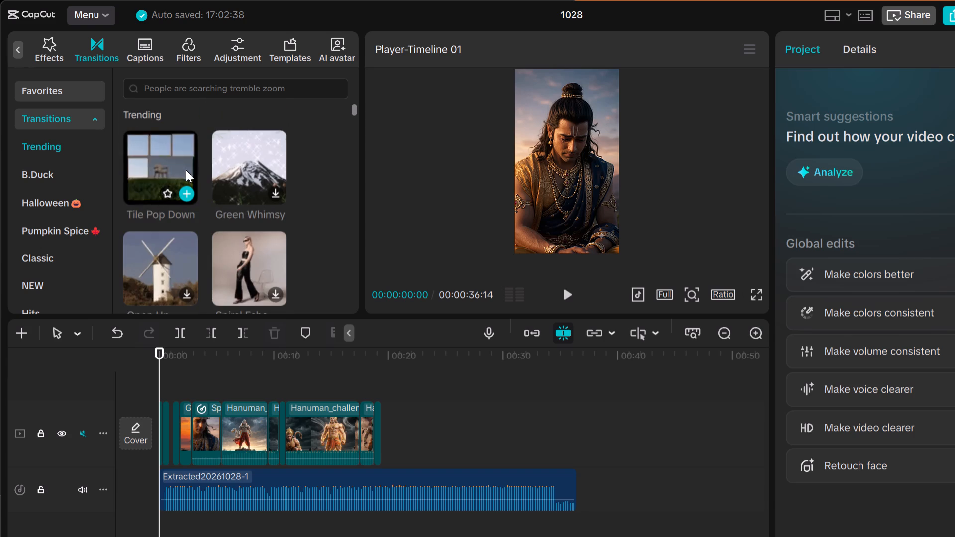
{"action": "scroll", "coordinate": [186, 170], "scroll_direction": "down", "scroll_amount": 4}
Download the "Loadin...Images" effect from the trending video effects to preview it.
{"action": "left_click", "coordinate": [45, 56]}
{"action": "scroll", "coordinate": [191, 166], "scroll_direction": "down", "scroll_amount": 1}
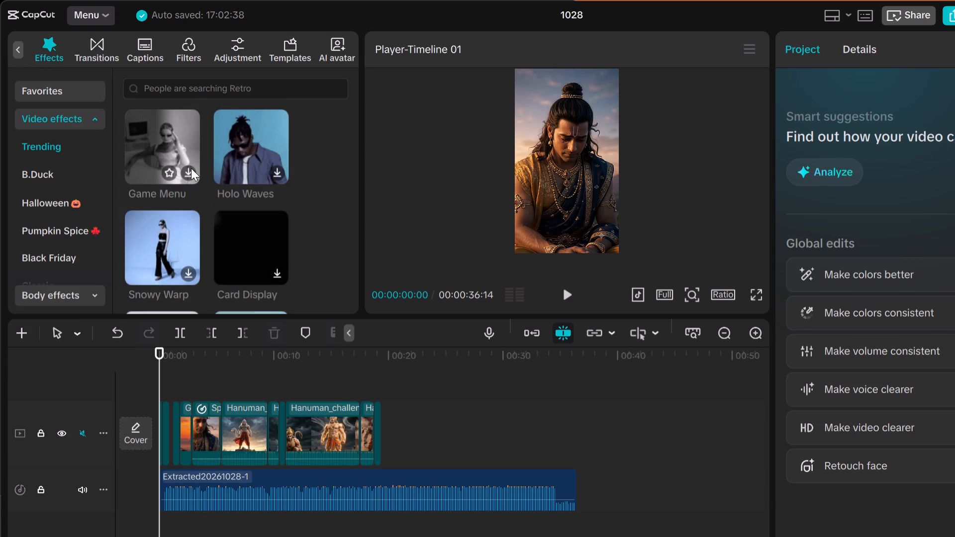
{"action": "scroll", "coordinate": [191, 168], "scroll_direction": "down", "scroll_amount": 2}
{"action": "left_click", "coordinate": [189, 142]}
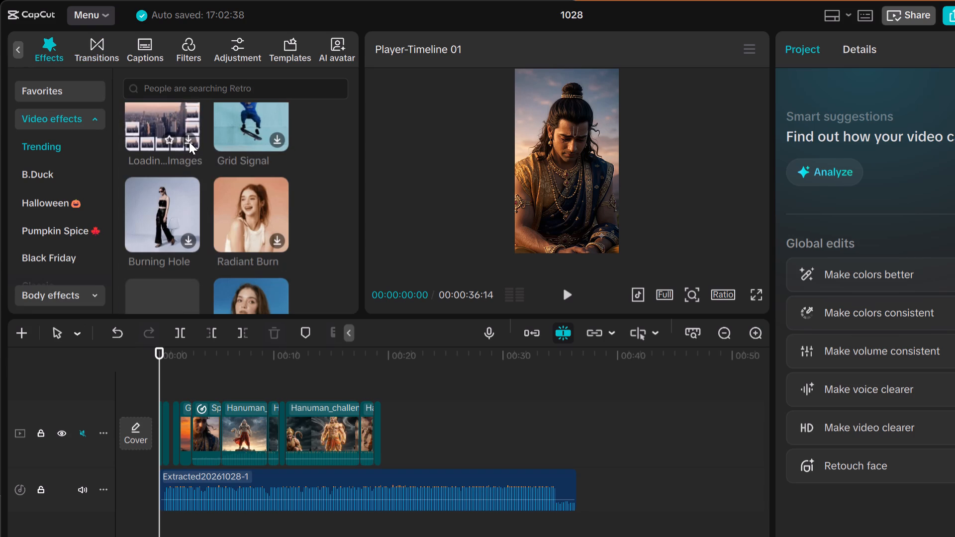
Look through the trending video effects, from Box Strobe down to Dust Spill, for one that suits the clips.
{"action": "scroll", "coordinate": [205, 184], "scroll_direction": "up", "scroll_amount": 4}
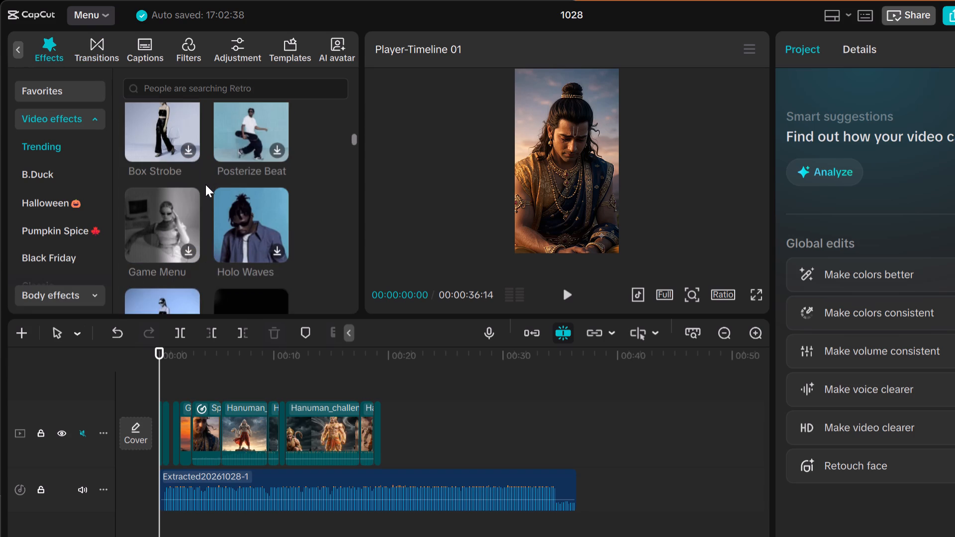
{"action": "scroll", "coordinate": [205, 184], "scroll_direction": "down", "scroll_amount": 3}
{"action": "scroll", "coordinate": [205, 184], "scroll_direction": "up", "scroll_amount": 2}
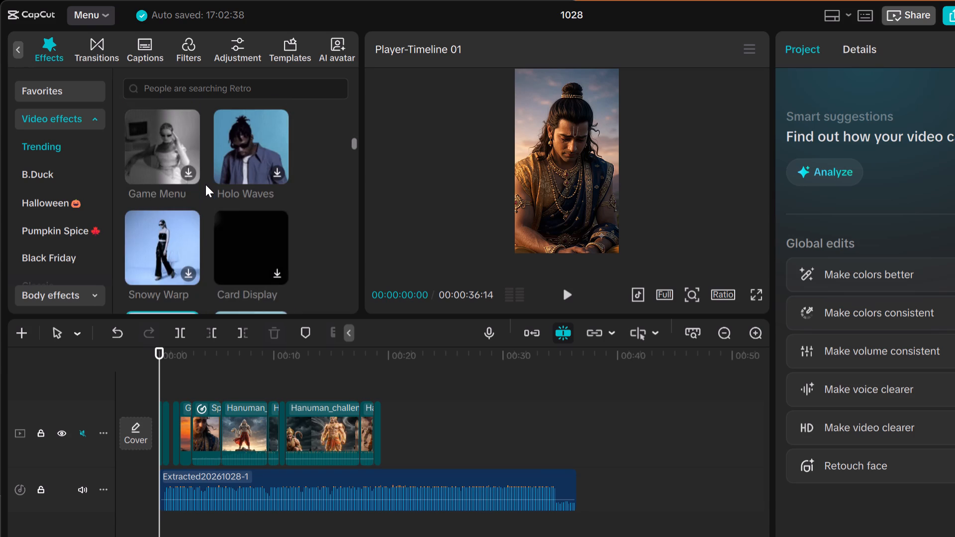
{"action": "scroll", "coordinate": [205, 184], "scroll_direction": "down", "scroll_amount": 3}
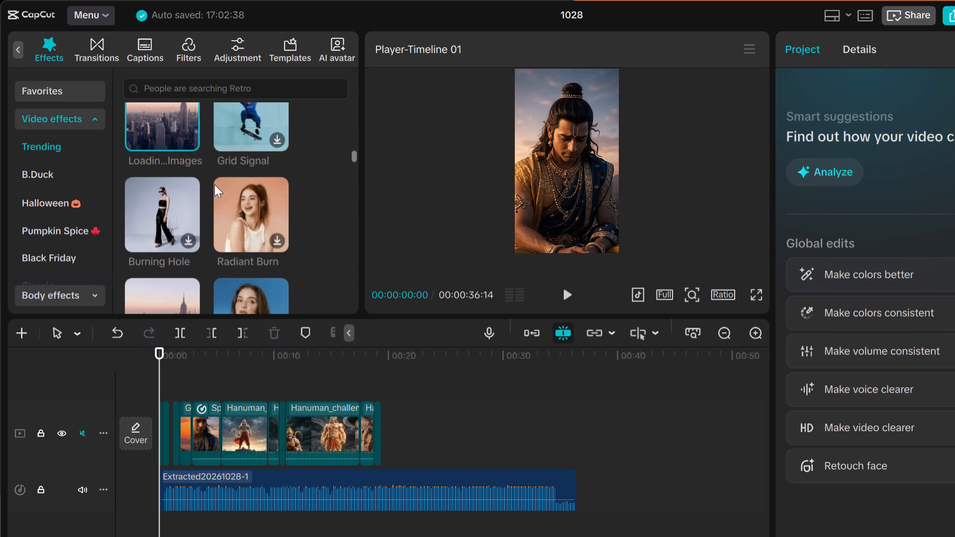
{"action": "scroll", "coordinate": [223, 185], "scroll_direction": "down", "scroll_amount": 4}
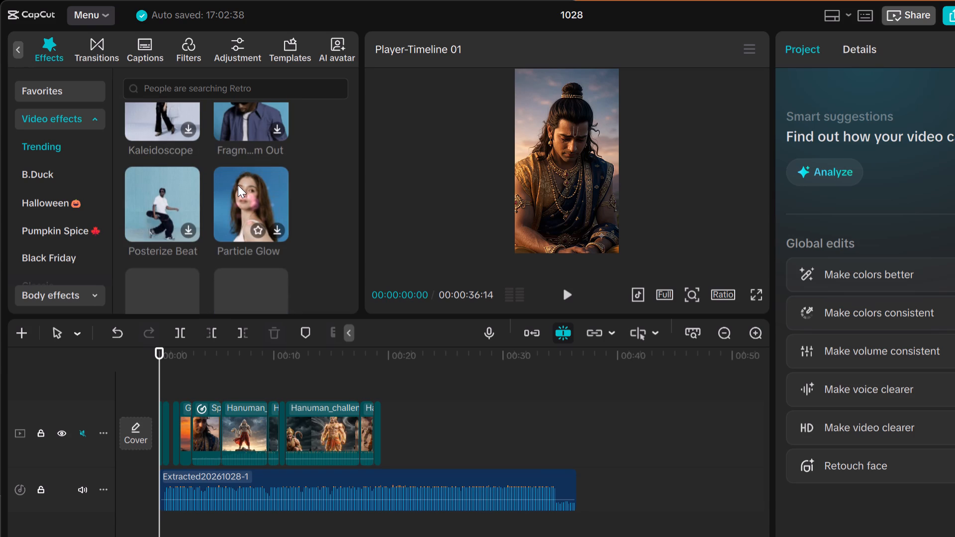
{"action": "scroll", "coordinate": [238, 185], "scroll_direction": "down", "scroll_amount": 2}
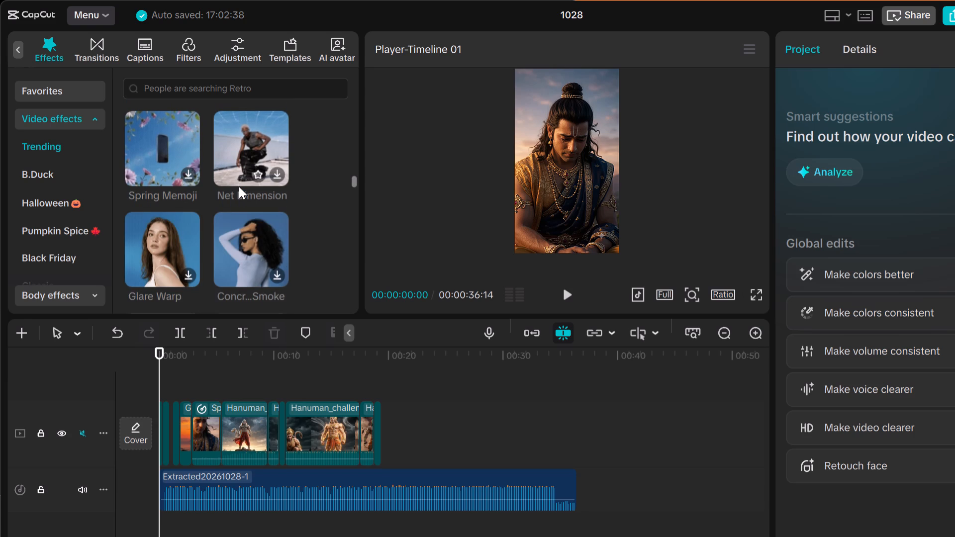
{"action": "scroll", "coordinate": [239, 190], "scroll_direction": "down", "scroll_amount": 2}
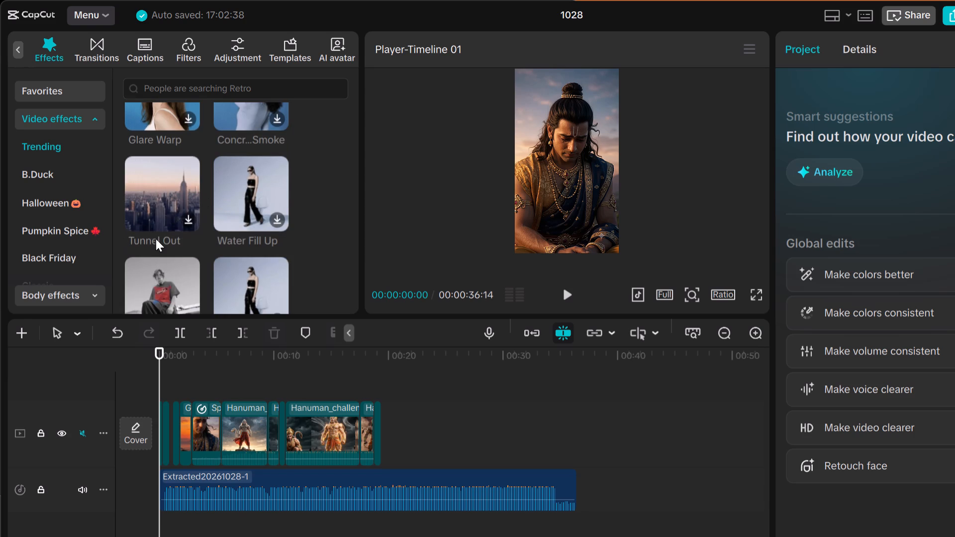
{"action": "scroll", "coordinate": [188, 194], "scroll_direction": "down", "scroll_amount": 1}
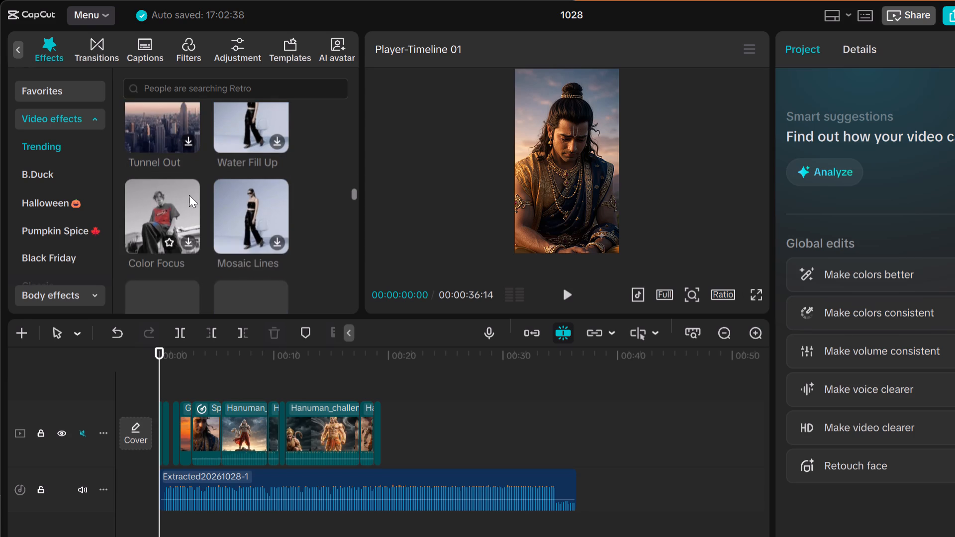
{"action": "scroll", "coordinate": [189, 195], "scroll_direction": "down", "scroll_amount": 1}
{"action": "scroll", "coordinate": [228, 231], "scroll_direction": "down", "scroll_amount": 1}
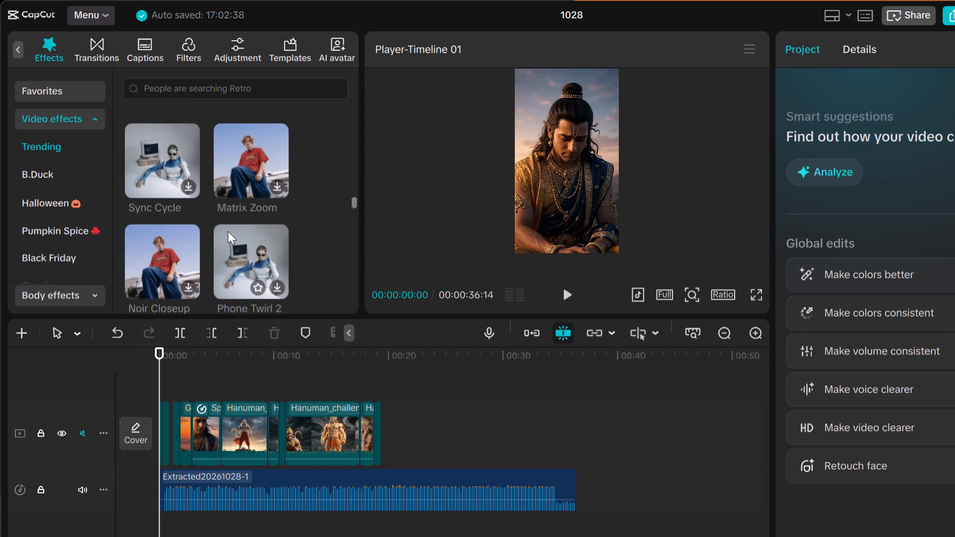
{"action": "scroll", "coordinate": [227, 232], "scroll_direction": "down", "scroll_amount": 1}
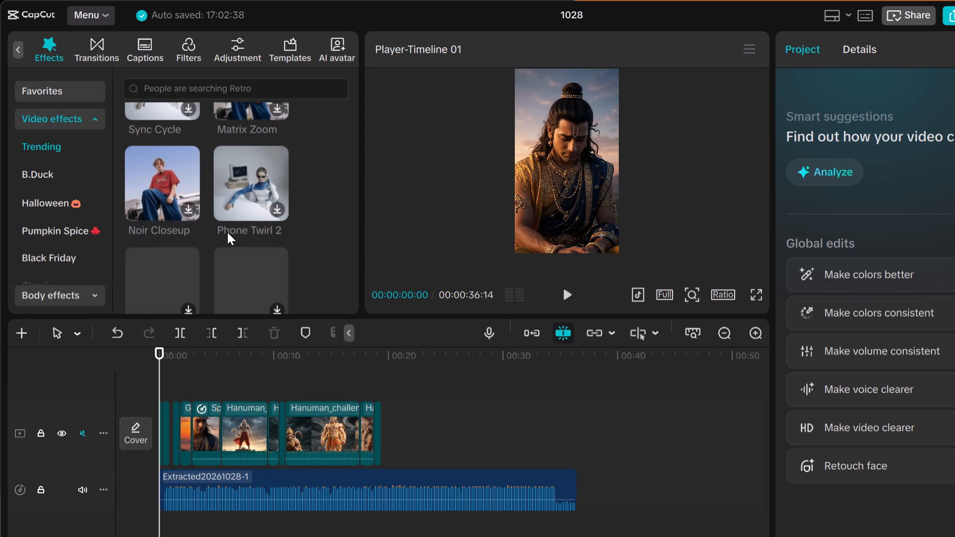
{"action": "scroll", "coordinate": [226, 233], "scroll_direction": "down", "scroll_amount": 2}
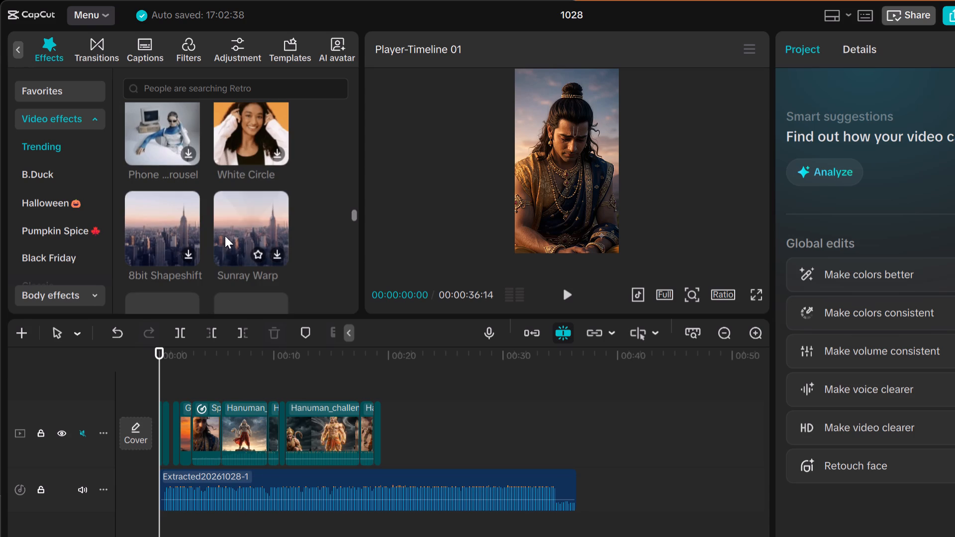
{"action": "scroll", "coordinate": [224, 236], "scroll_direction": "down", "scroll_amount": 1}
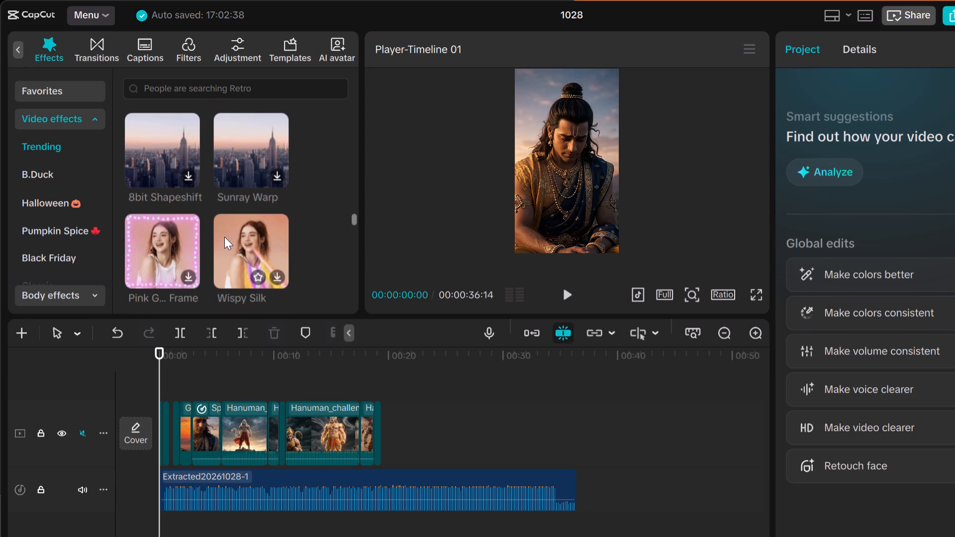
{"action": "scroll", "coordinate": [224, 237], "scroll_direction": "down", "scroll_amount": 1}
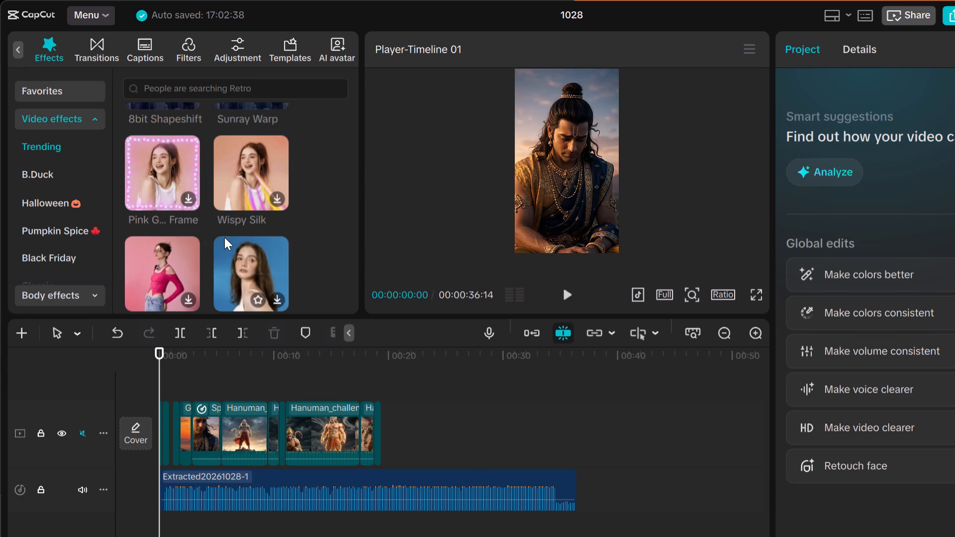
{"action": "scroll", "coordinate": [223, 236], "scroll_direction": "down", "scroll_amount": 2}
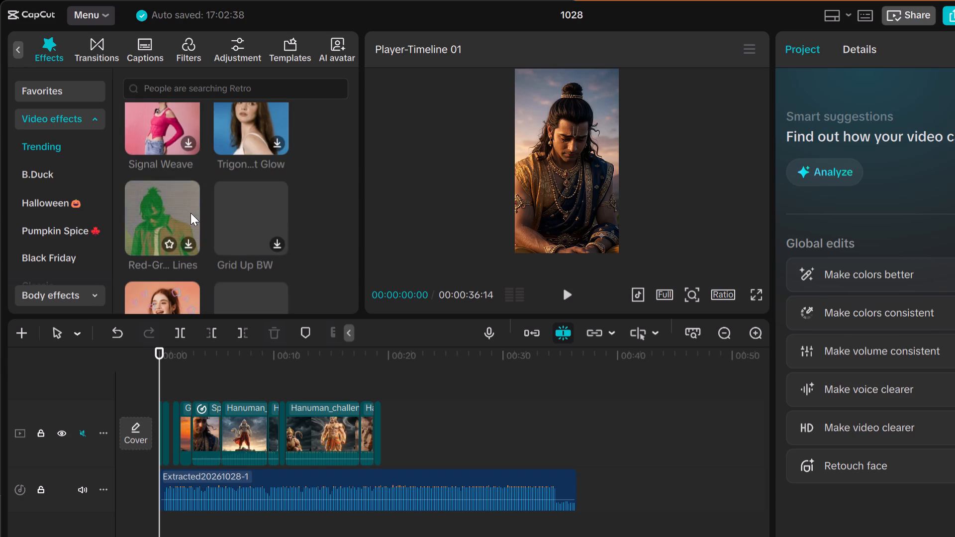
{"action": "scroll", "coordinate": [189, 220], "scroll_direction": "down", "scroll_amount": 2}
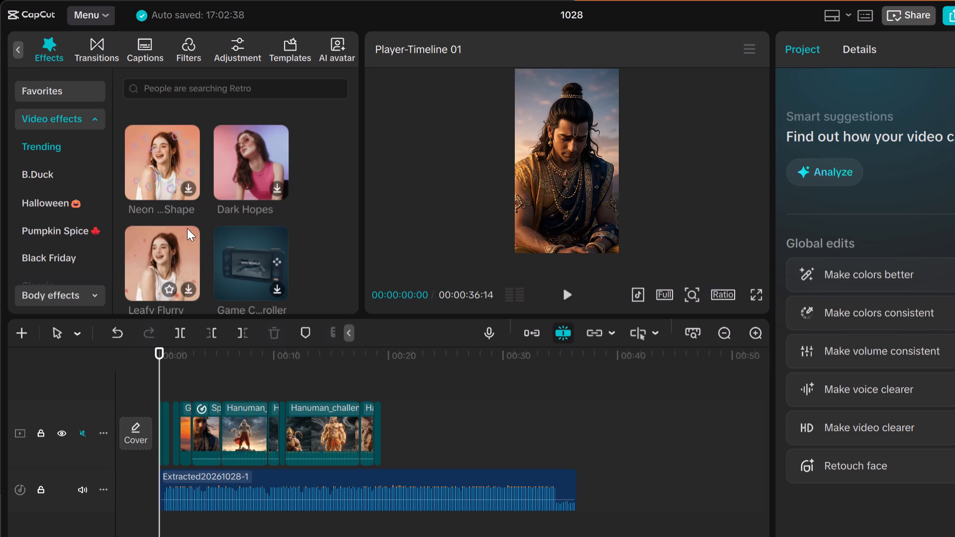
{"action": "scroll", "coordinate": [269, 256], "scroll_direction": "down", "scroll_amount": 1}
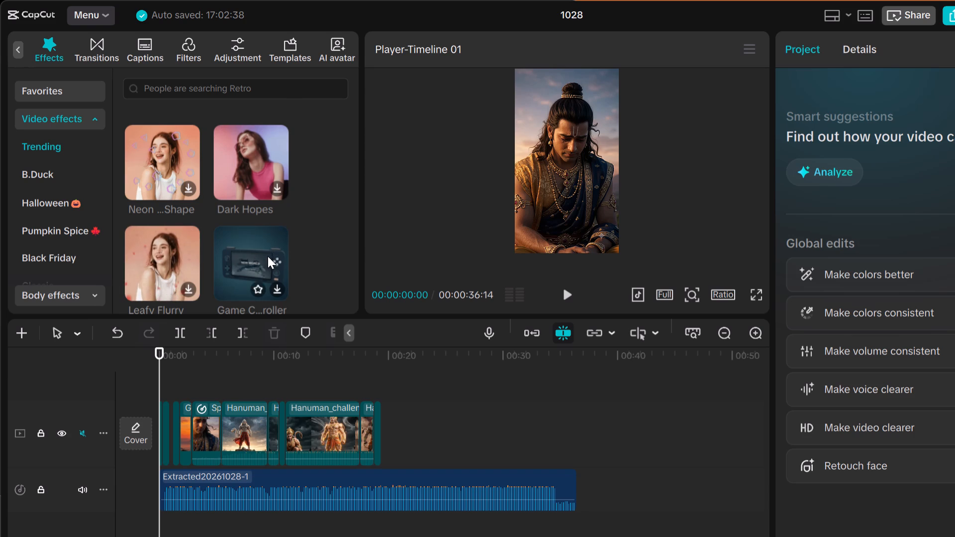
{"action": "scroll", "coordinate": [267, 257], "scroll_direction": "down", "scroll_amount": 1}
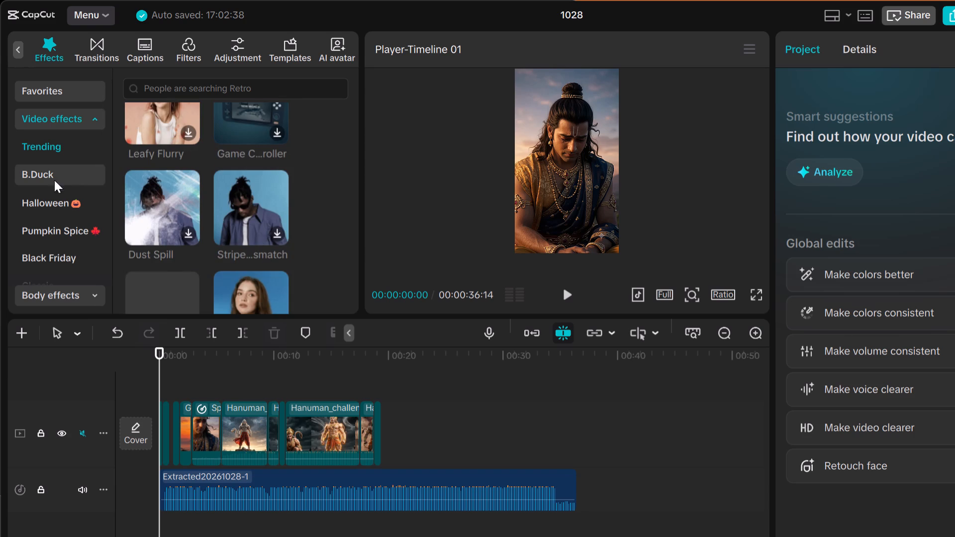
Look further through the video effect categories and the effects from Stripe...smatch down to Color Wisps for one that suits the clips.
{"action": "scroll", "coordinate": [51, 200], "scroll_direction": "down", "scroll_amount": 3}
{"action": "scroll", "coordinate": [170, 202], "scroll_direction": "down", "scroll_amount": 3}
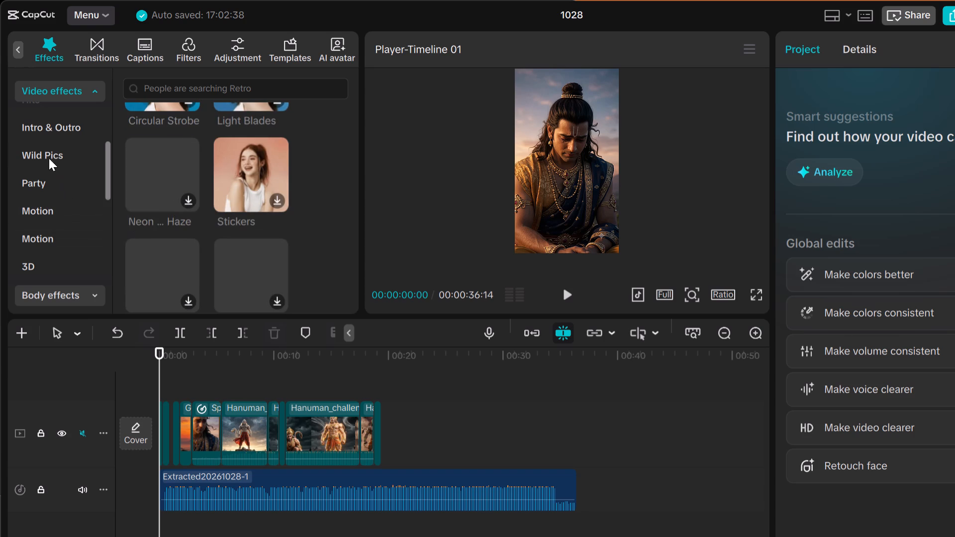
{"action": "scroll", "coordinate": [170, 205], "scroll_direction": "down", "scroll_amount": 3}
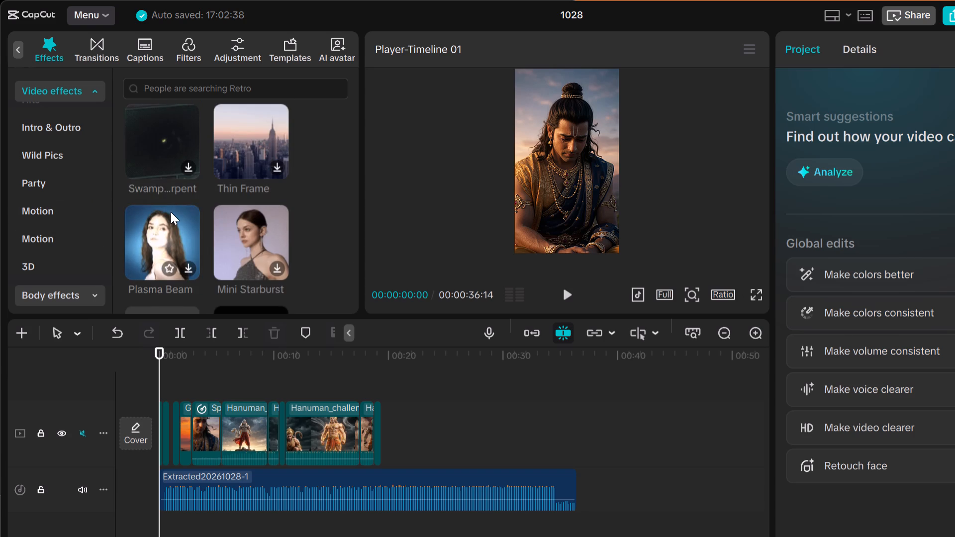
{"action": "scroll", "coordinate": [170, 216], "scroll_direction": "down", "scroll_amount": 3}
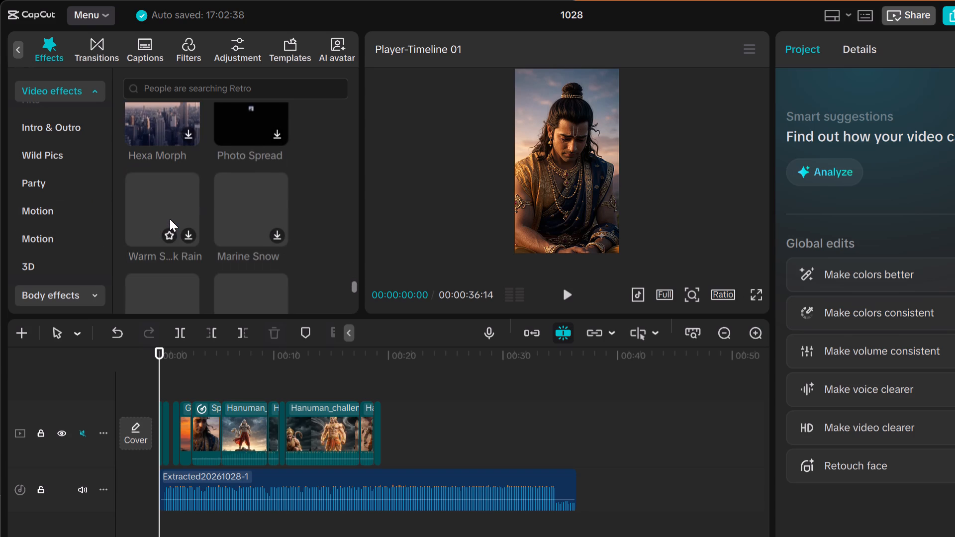
{"action": "scroll", "coordinate": [169, 227], "scroll_direction": "down", "scroll_amount": 1}
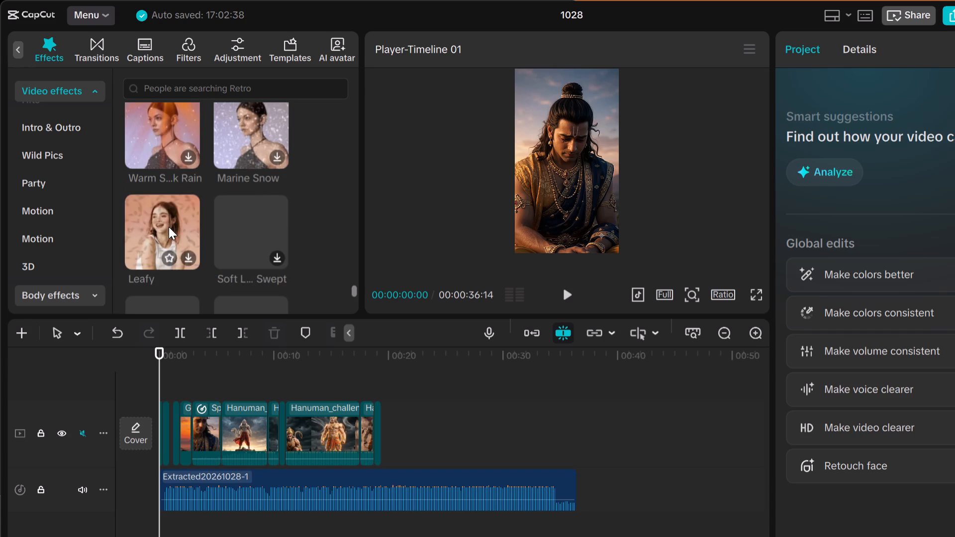
{"action": "scroll", "coordinate": [169, 227], "scroll_direction": "down", "scroll_amount": 8}
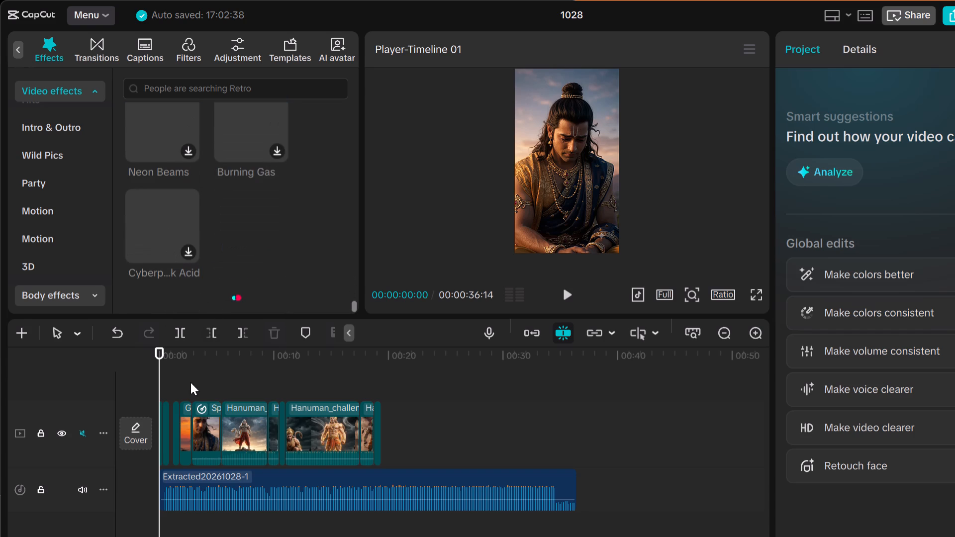
Play the opening of the video from the start and return the playhead to the sunrise clip at about 00:00:01:24.
{"action": "left_click_drag", "start_coordinate": [159, 371], "coordinate": [135, 367]}
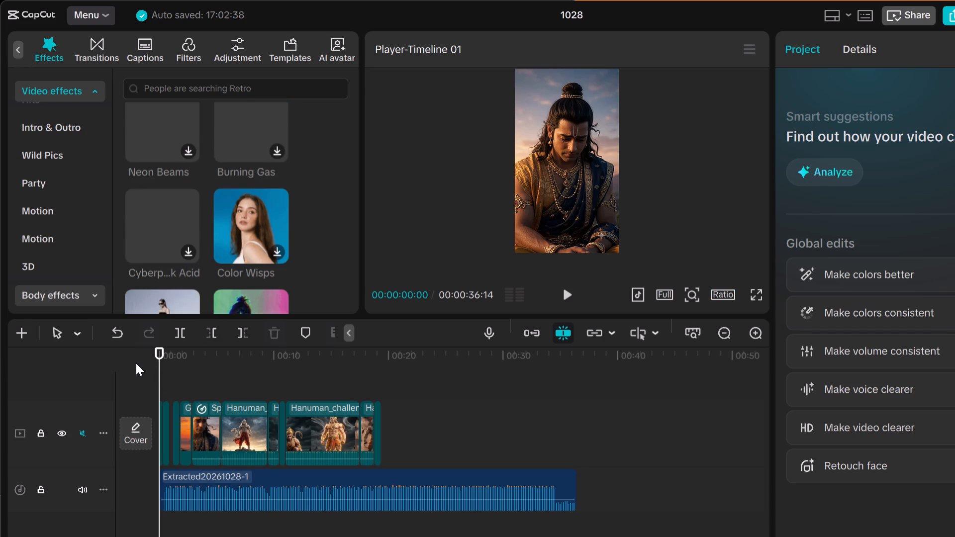
{"action": "left_click", "coordinate": [564, 289]}
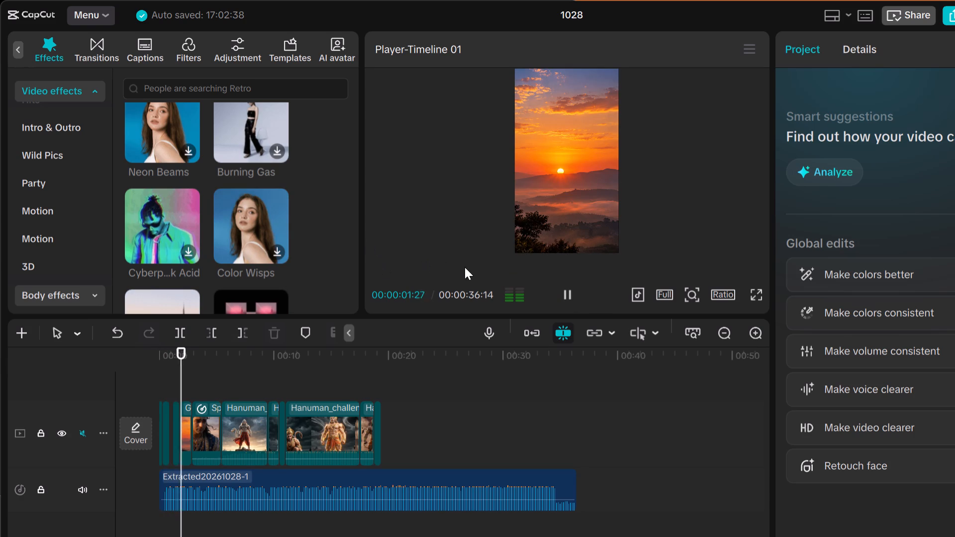
{"action": "left_click", "coordinate": [572, 291]}
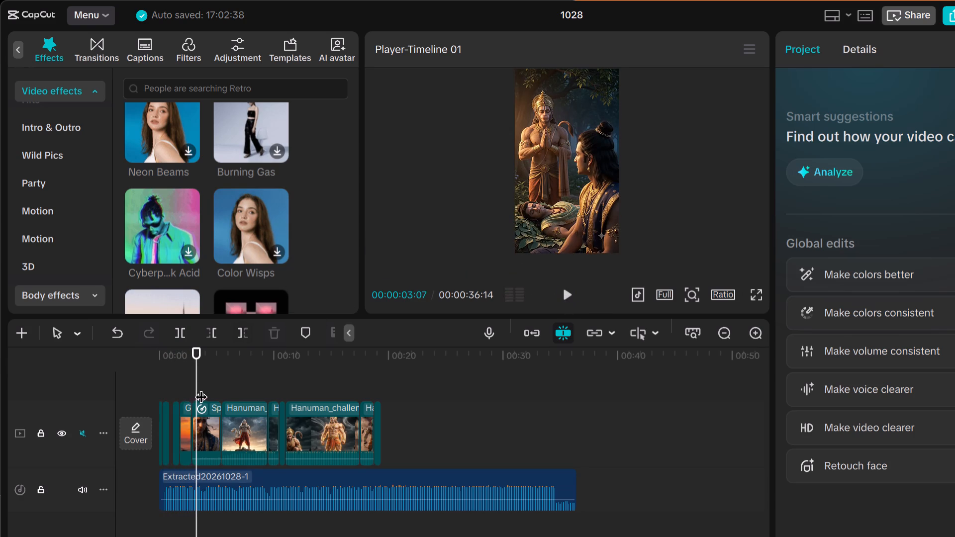
{"action": "left_click_drag", "start_coordinate": [194, 366], "coordinate": [174, 359]}
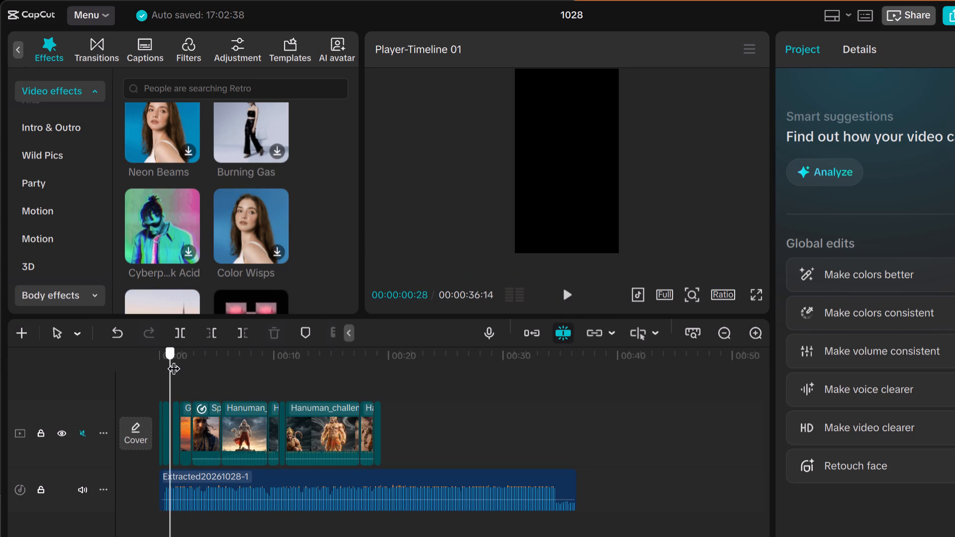
{"action": "left_click_drag", "start_coordinate": [174, 359], "coordinate": [180, 358]}
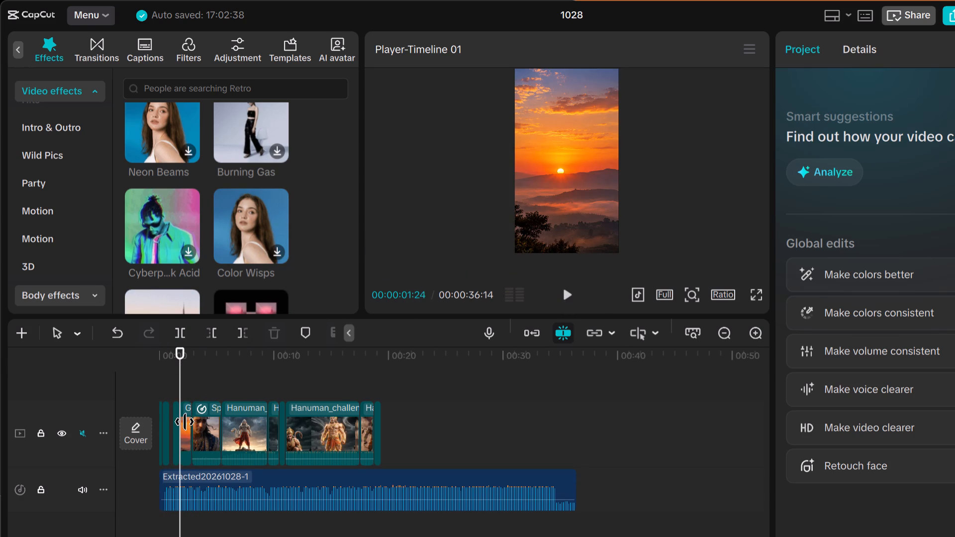
Look over the sunrise clip's basic video settings and the trending In animations offered for it.
{"action": "left_click", "coordinate": [185, 422]}
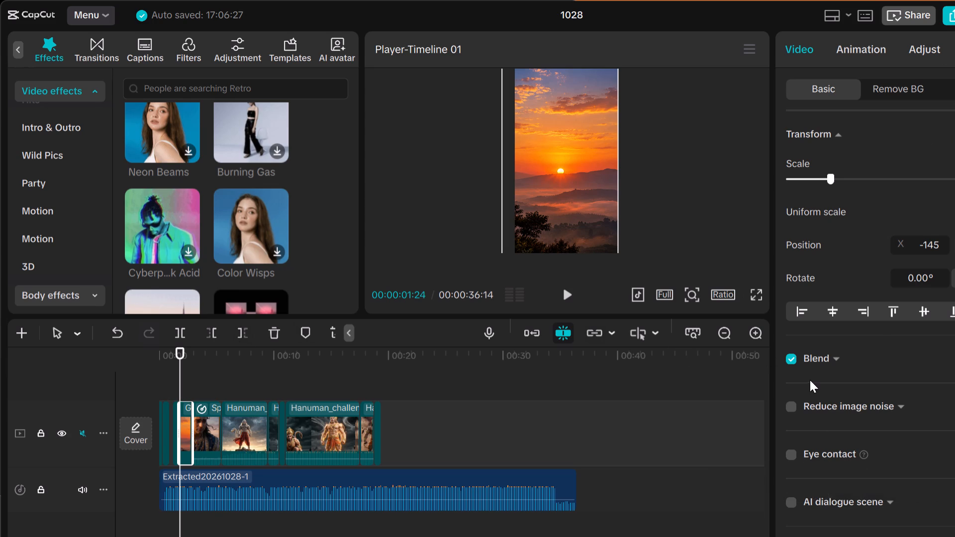
{"action": "scroll", "coordinate": [810, 380], "scroll_direction": "down", "scroll_amount": 3}
{"action": "scroll", "coordinate": [803, 378], "scroll_direction": "up", "scroll_amount": 1}
{"action": "scroll", "coordinate": [802, 386], "scroll_direction": "down", "scroll_amount": 2}
{"action": "scroll", "coordinate": [802, 389], "scroll_direction": "up", "scroll_amount": 6}
{"action": "left_click", "coordinate": [843, 51]}
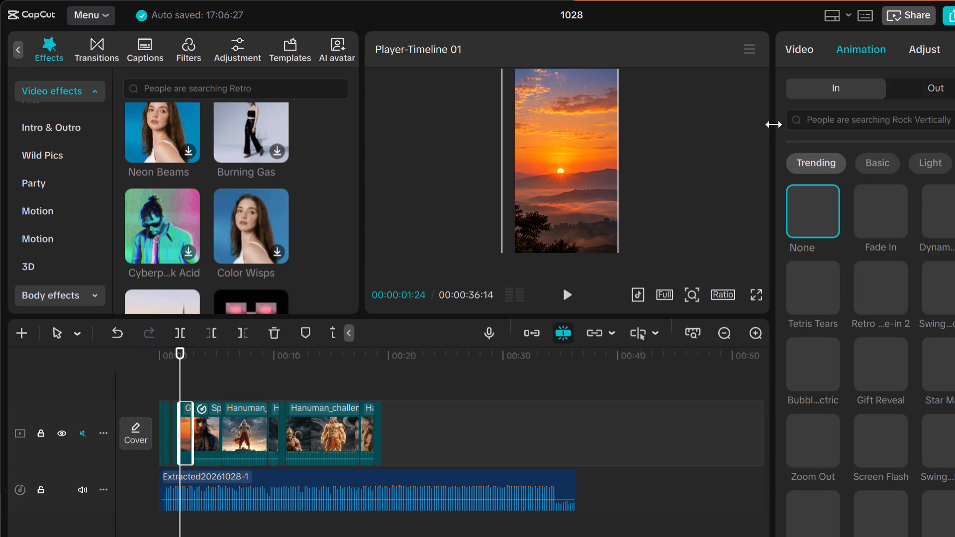
{"action": "left_click_drag", "start_coordinate": [774, 124], "coordinate": [658, 118]}
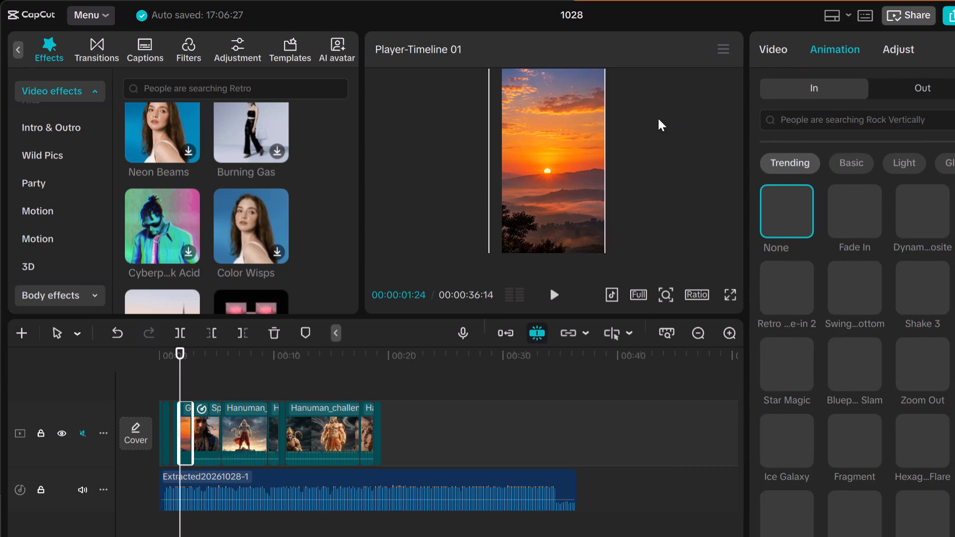
{"action": "left_click_drag", "start_coordinate": [658, 118], "coordinate": [655, 119]}
{"action": "left_click", "coordinate": [716, 205]}
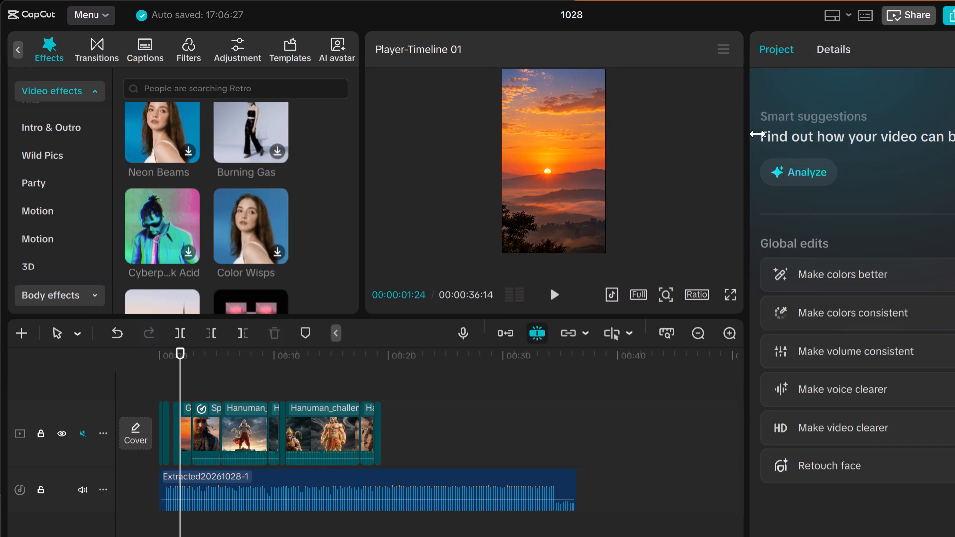
{"action": "left_click", "coordinate": [191, 428]}
{"action": "left_click", "coordinate": [183, 433]}
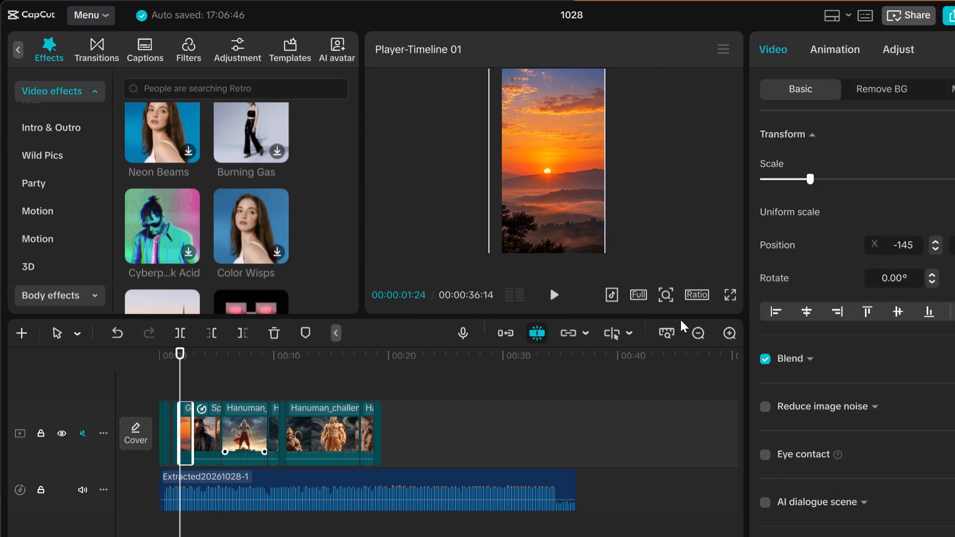
{"action": "left_click", "coordinate": [847, 33]}
{"action": "left_click", "coordinate": [840, 43]}
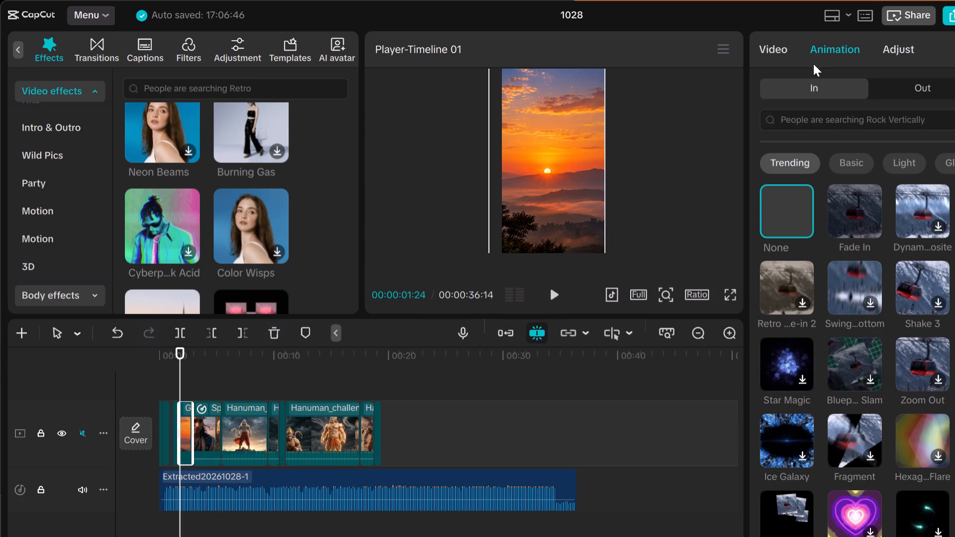
{"action": "scroll", "coordinate": [886, 299], "scroll_direction": "down", "scroll_amount": 1}
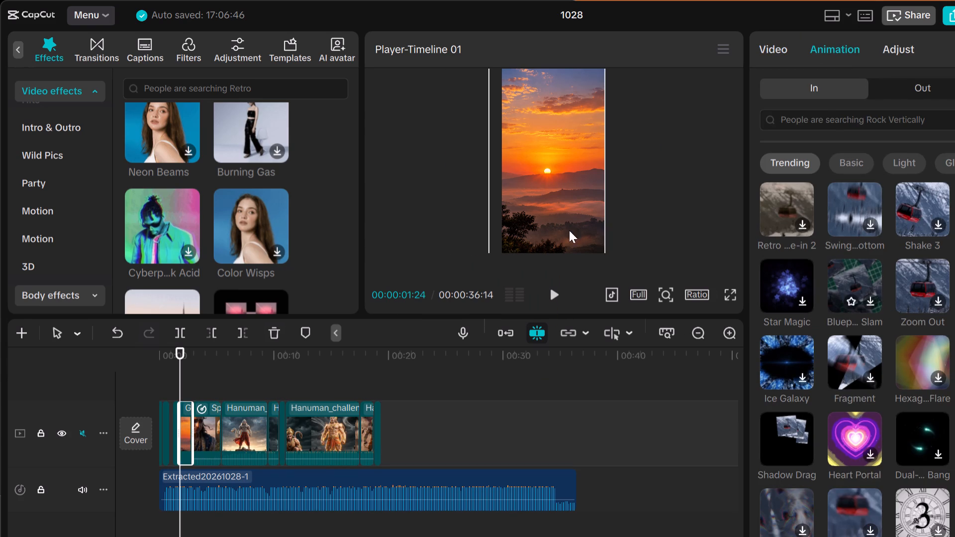
Apply the trending "Swing...ottom" In animation to the first clip of the timeline and preview it.
{"action": "left_click_drag", "start_coordinate": [176, 357], "coordinate": [177, 357]}
{"action": "left_click_drag", "start_coordinate": [177, 357], "coordinate": [130, 372]}
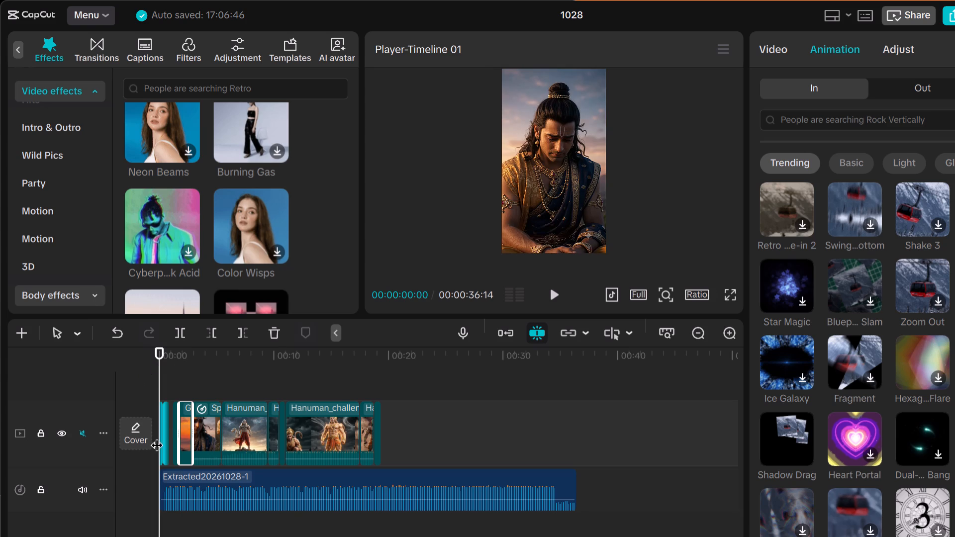
{"action": "scroll", "coordinate": [166, 425], "scroll_direction": "right", "scroll_amount": 2}
{"action": "scroll", "coordinate": [168, 422], "scroll_direction": "up", "scroll_amount": 6, "text": "ctrl"}
{"action": "scroll", "coordinate": [212, 456], "scroll_direction": "right", "scroll_amount": 1}
{"action": "scroll", "coordinate": [212, 456], "scroll_direction": "up", "scroll_amount": 1, "text": "ctrl"}
{"action": "scroll", "coordinate": [212, 456], "scroll_direction": "right", "scroll_amount": 1, "text": "ctrl"}
{"action": "scroll", "coordinate": [212, 456], "scroll_direction": "up", "scroll_amount": 4, "text": "ctrl"}
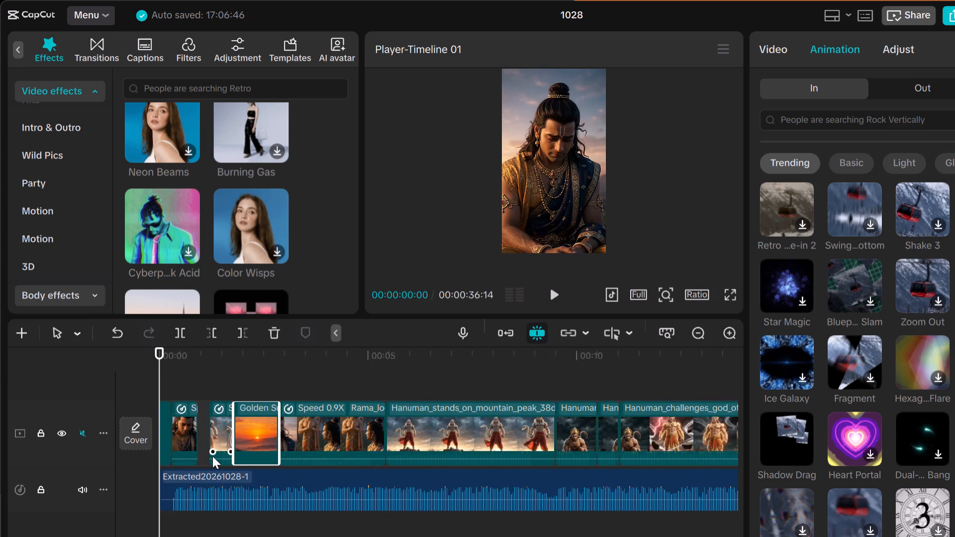
{"action": "scroll", "coordinate": [212, 456], "scroll_direction": "up", "scroll_amount": 7, "text": "ctrl"}
{"action": "scroll", "coordinate": [212, 456], "scroll_direction": "right", "scroll_amount": 1}
{"action": "scroll", "coordinate": [212, 456], "scroll_direction": "up", "scroll_amount": 1, "text": "ctrl"}
{"action": "scroll", "coordinate": [212, 456], "scroll_direction": "right", "scroll_amount": 1, "text": "ctrl"}
{"action": "scroll", "coordinate": [212, 456], "scroll_direction": "up", "scroll_amount": 2, "text": "ctrl"}
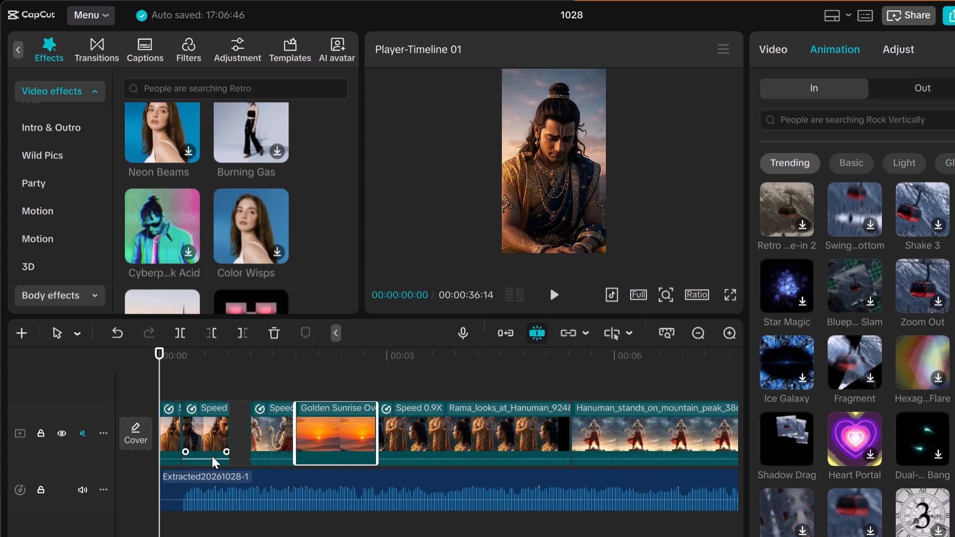
{"action": "left_click", "coordinate": [165, 437]}
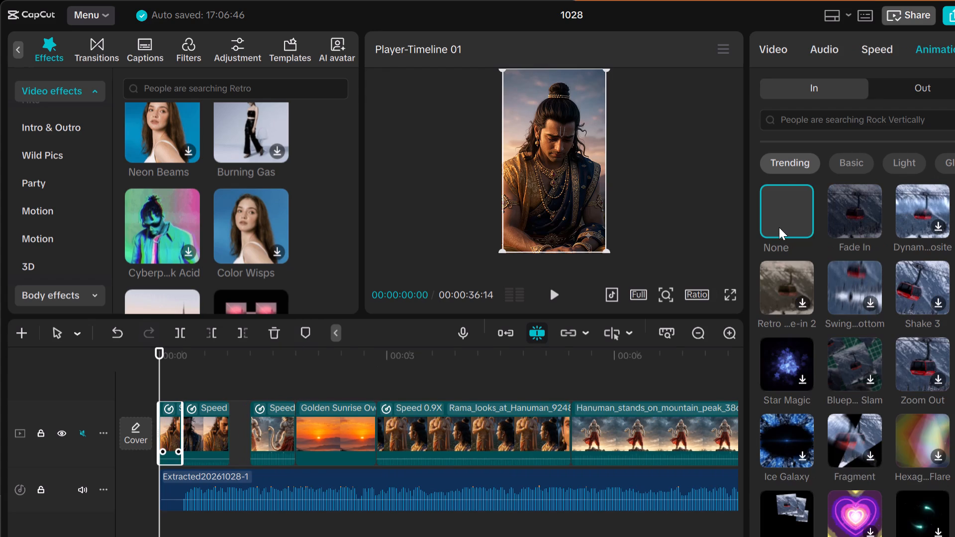
{"action": "scroll", "coordinate": [838, 248], "scroll_direction": "down", "scroll_amount": 1}
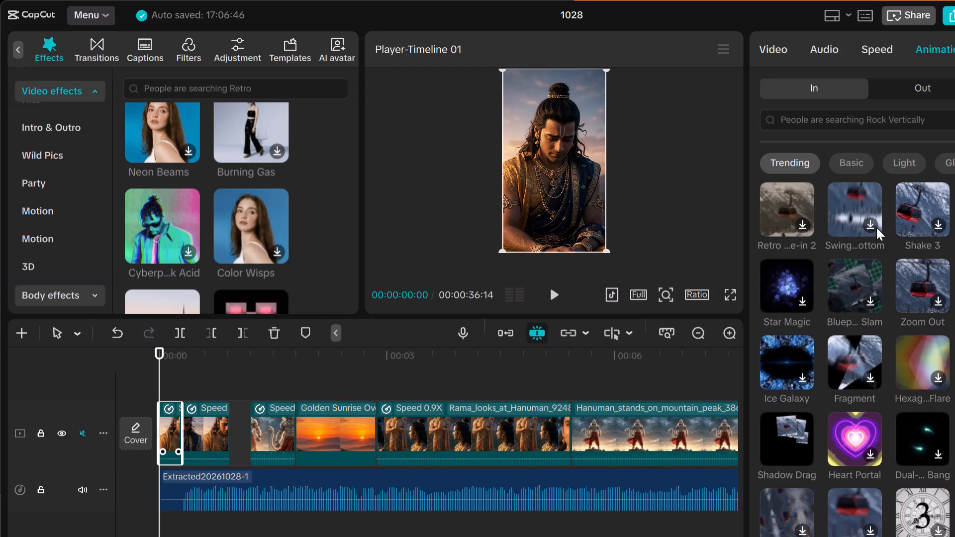
{"action": "left_click", "coordinate": [869, 228]}
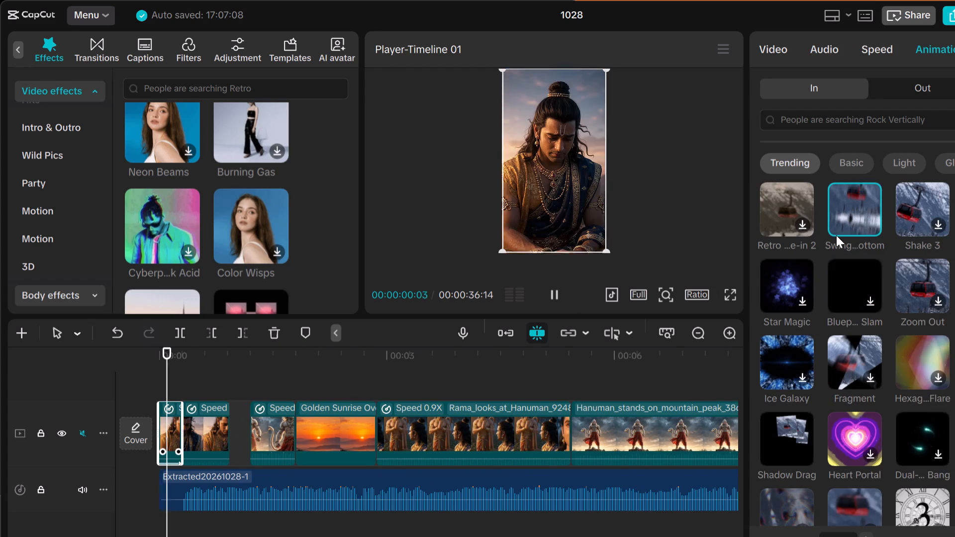
{"action": "left_click", "coordinate": [835, 207]}
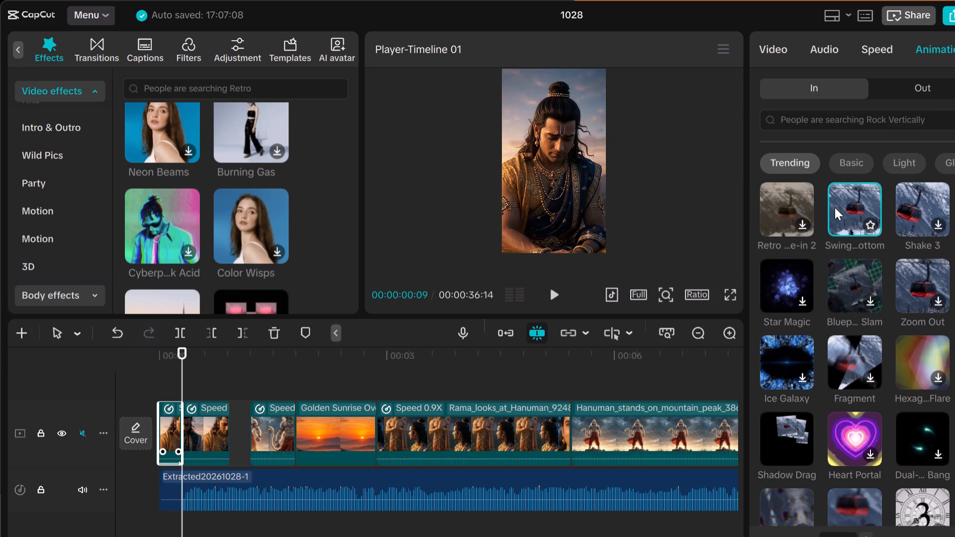
Look through the trending In animations, down to Curtain Close, for one that suits the second clip.
{"action": "scroll", "coordinate": [884, 345], "scroll_direction": "down", "scroll_amount": 1}
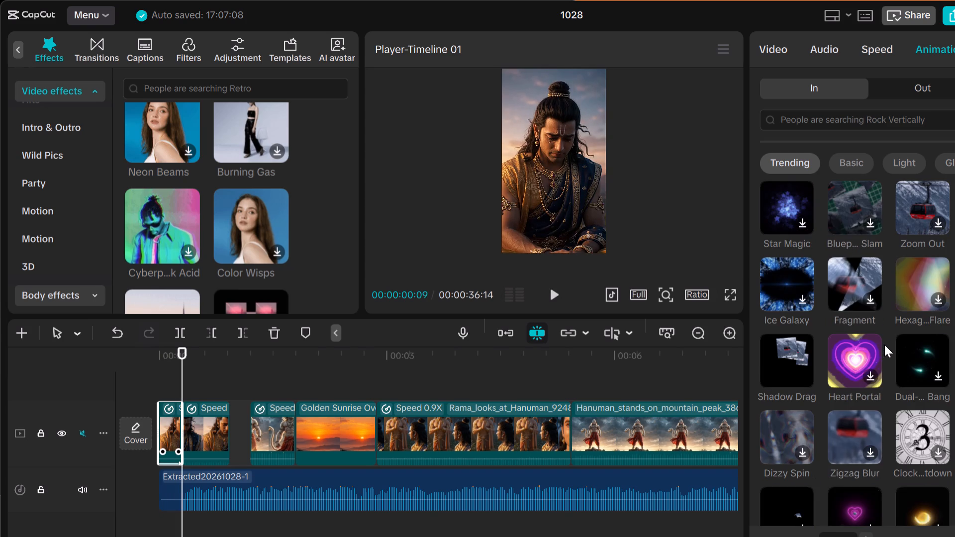
{"action": "left_click", "coordinate": [198, 424]}
{"action": "scroll", "coordinate": [925, 344], "scroll_direction": "down", "scroll_amount": 3}
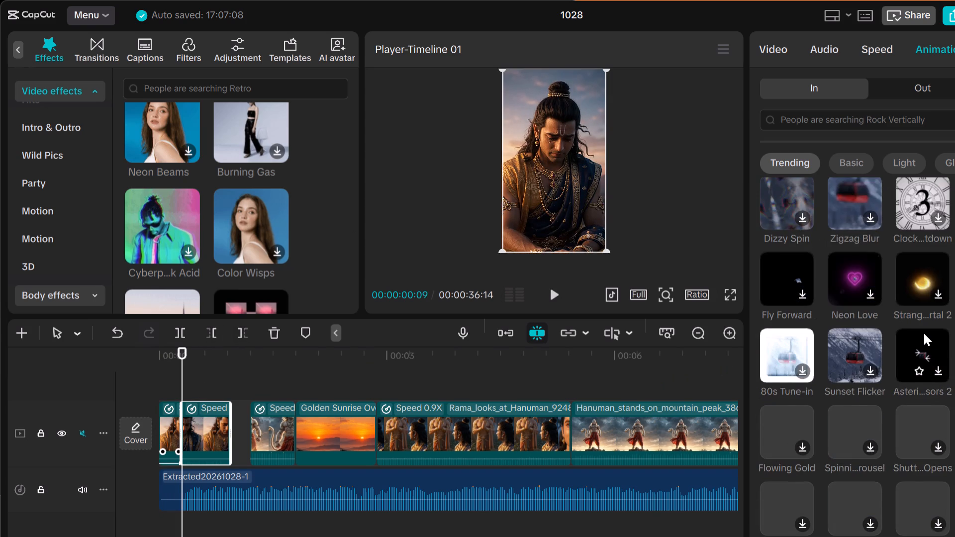
{"action": "scroll", "coordinate": [921, 333], "scroll_direction": "down", "scroll_amount": 3}
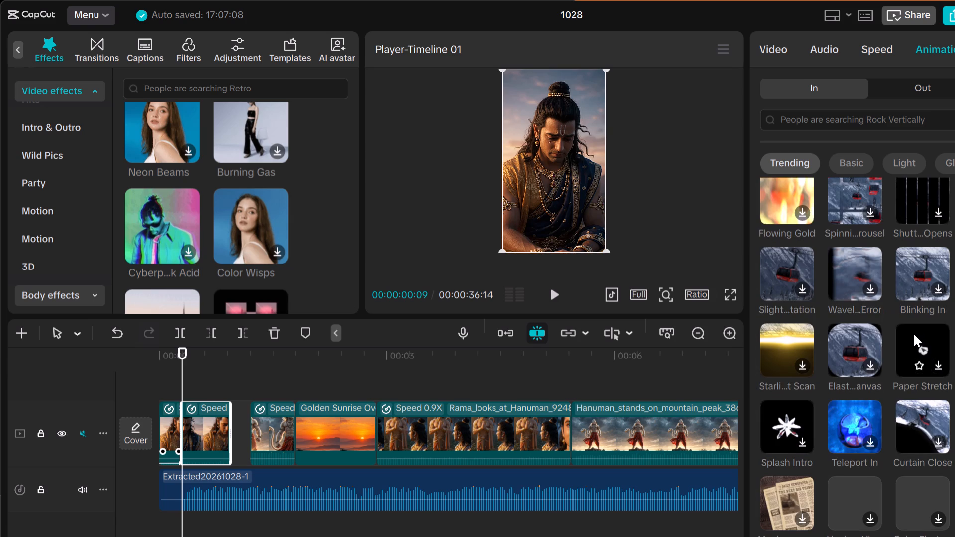
{"action": "scroll", "coordinate": [912, 335], "scroll_direction": "up", "scroll_amount": 1}
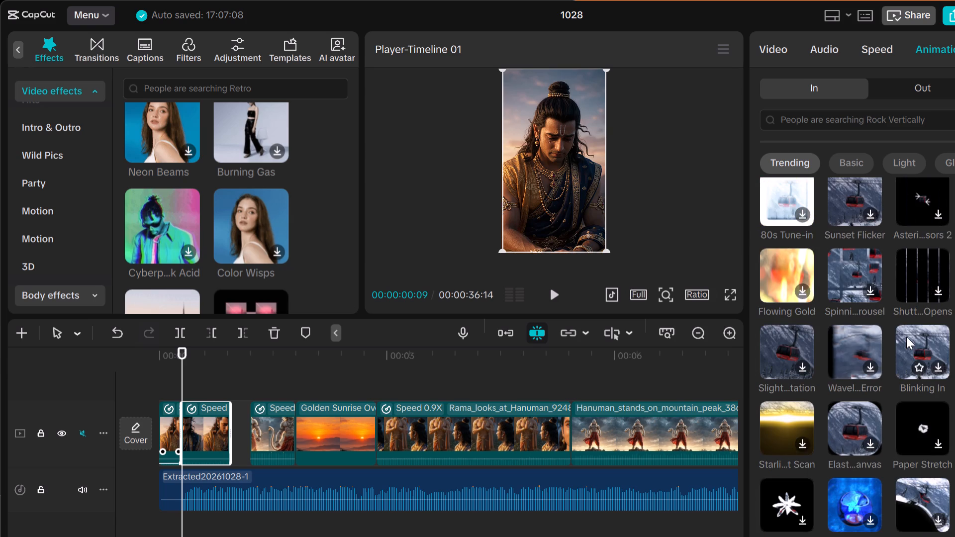
Apply the trending "Starli...t Scan" In animation to the Golden Sunrise clip and preview it.
{"action": "left_click", "coordinate": [321, 435]}
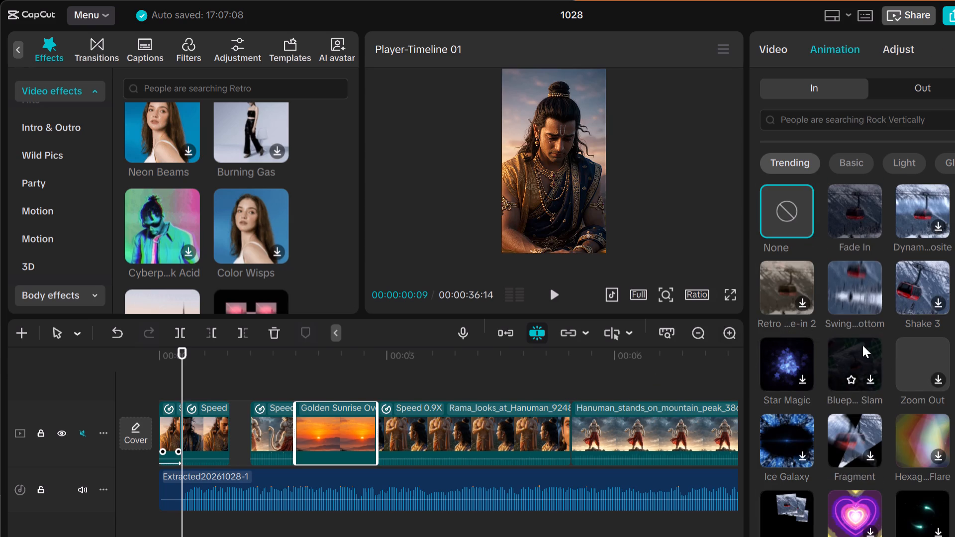
{"action": "scroll", "coordinate": [855, 337], "scroll_direction": "down", "scroll_amount": 5}
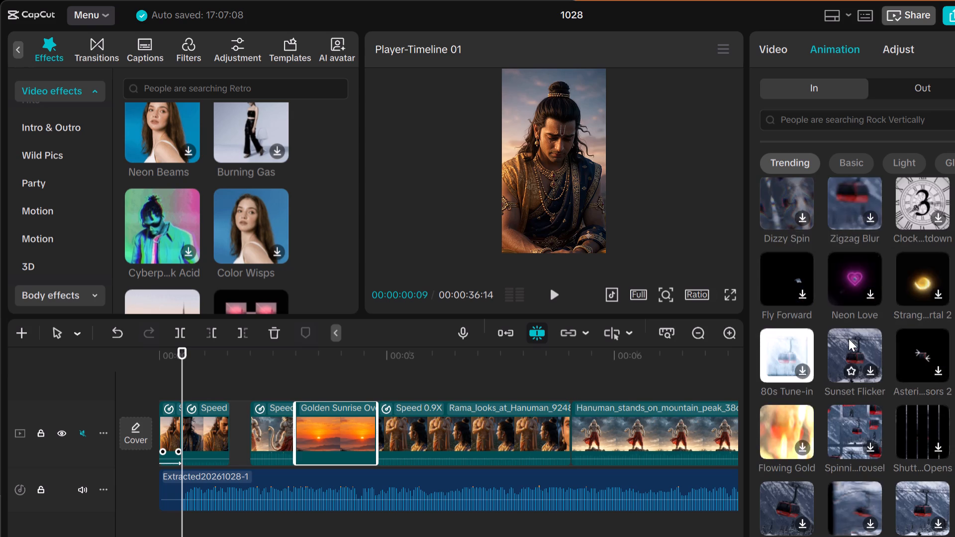
{"action": "scroll", "coordinate": [849, 339], "scroll_direction": "down", "scroll_amount": 3}
{"action": "left_click", "coordinate": [784, 347]}
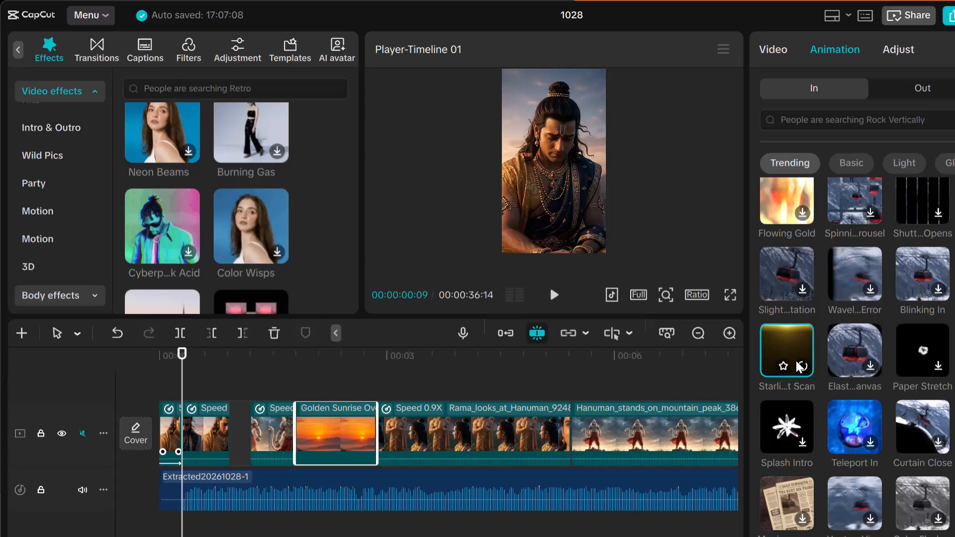
{"action": "scroll", "coordinate": [776, 339], "scroll_direction": "up", "scroll_amount": 1}
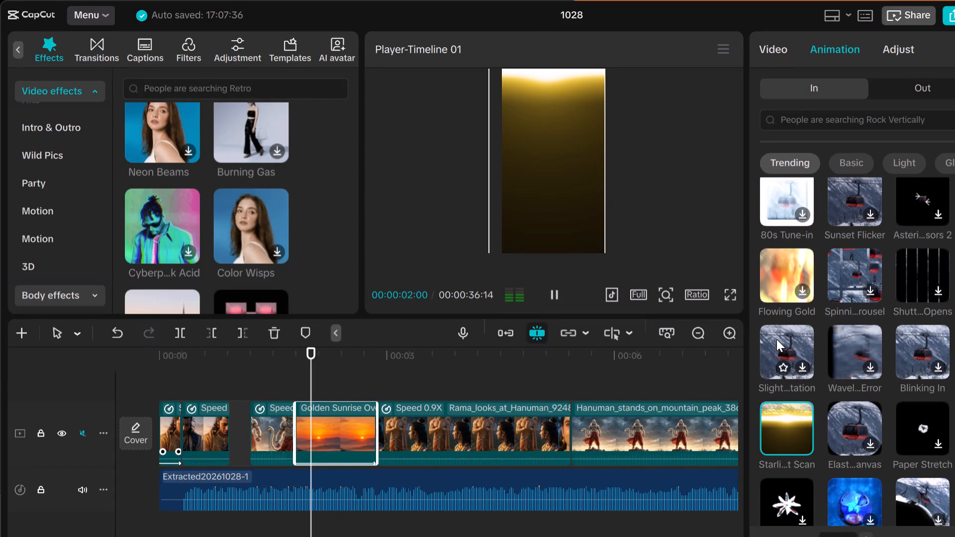
{"action": "scroll", "coordinate": [776, 339], "scroll_direction": "up", "scroll_amount": 1}
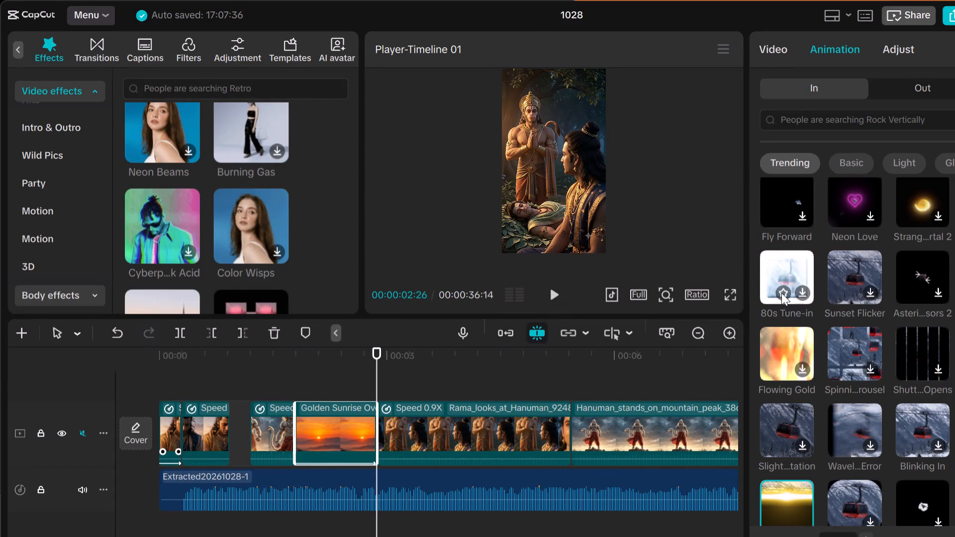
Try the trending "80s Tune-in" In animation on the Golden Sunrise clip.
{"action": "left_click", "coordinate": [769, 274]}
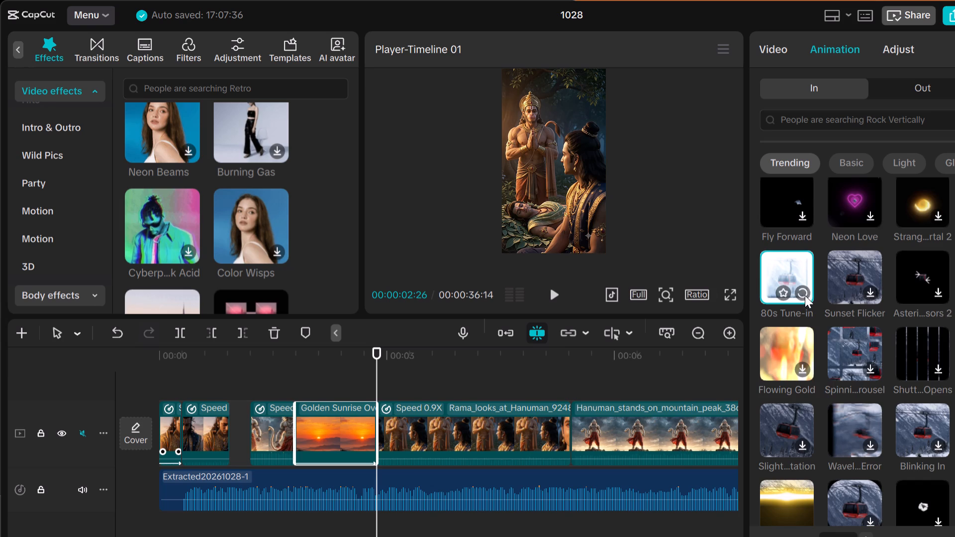
Look further through the trending In animations and apply "Strang...rtal 2" to the Golden Sunrise clip.
{"action": "scroll", "coordinate": [805, 306], "scroll_direction": "down", "scroll_amount": 5}
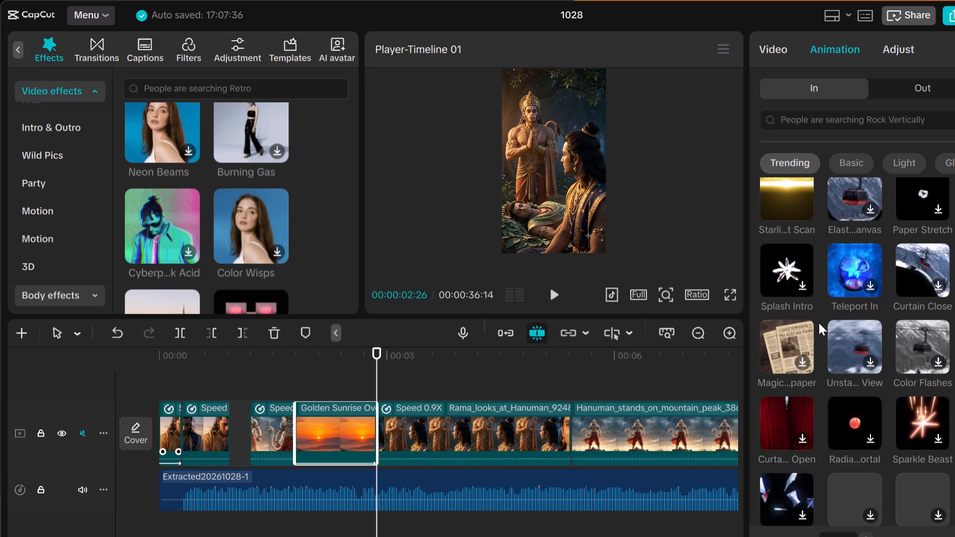
{"action": "scroll", "coordinate": [822, 323], "scroll_direction": "down", "scroll_amount": 3}
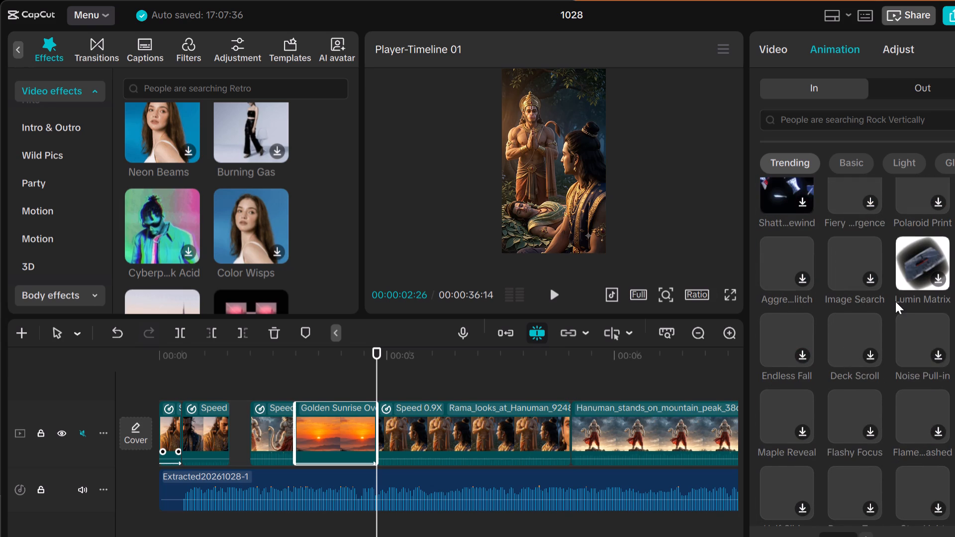
{"action": "scroll", "coordinate": [884, 306], "scroll_direction": "up", "scroll_amount": 3}
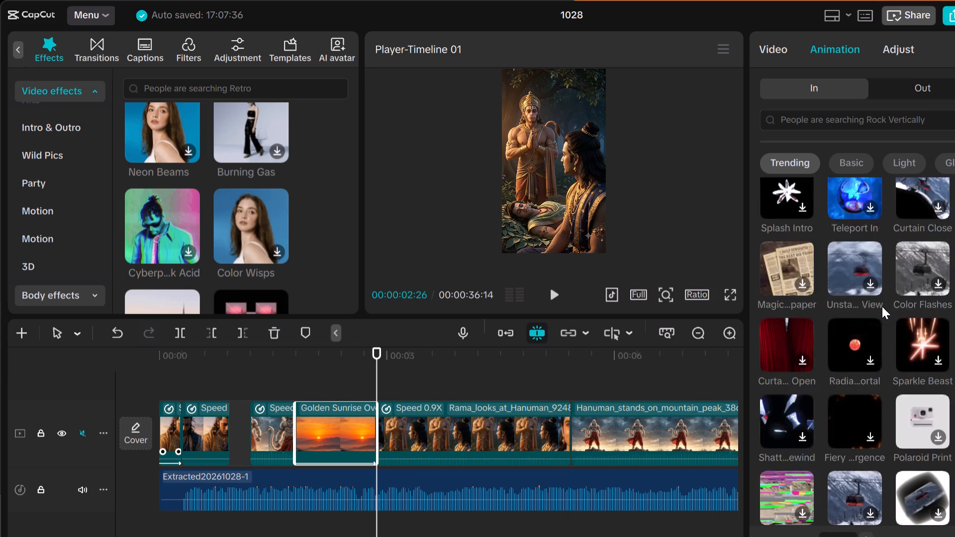
{"action": "scroll", "coordinate": [882, 306], "scroll_direction": "up", "scroll_amount": 3}
{"action": "left_click", "coordinate": [919, 356]}
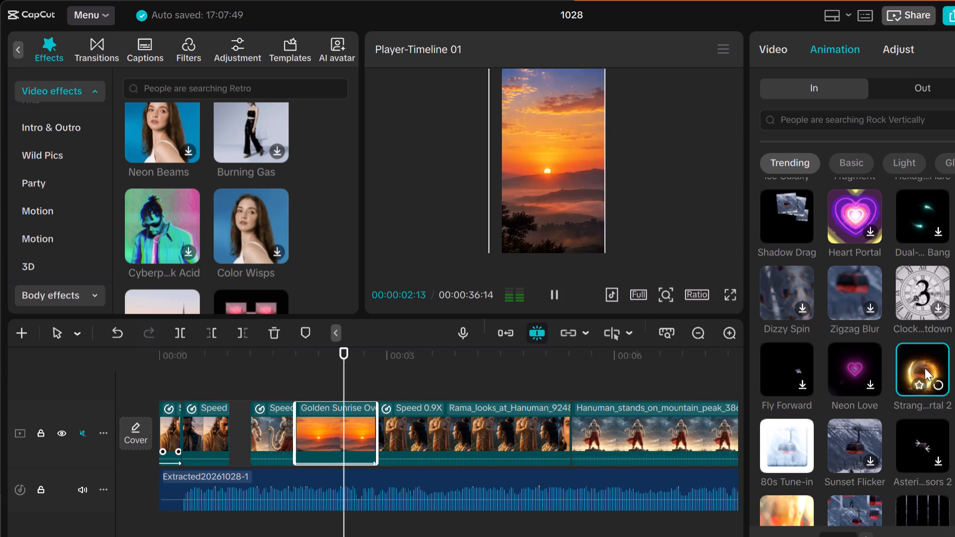
{"action": "left_click", "coordinate": [926, 366]}
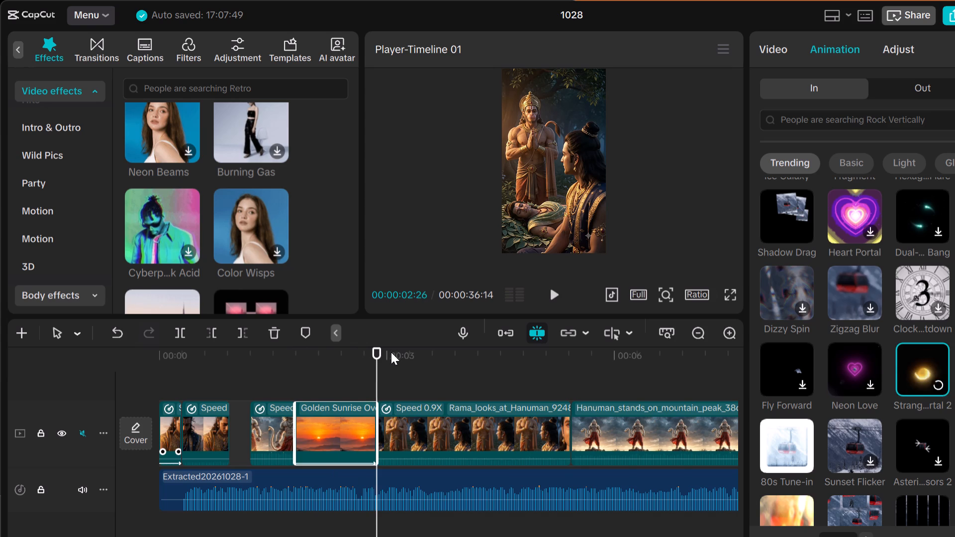
Return to the start of the Golden Sunrise clip, reapply the "Strang...rtal 2" In animation and preview it.
{"action": "left_click_drag", "start_coordinate": [378, 358], "coordinate": [348, 361]}
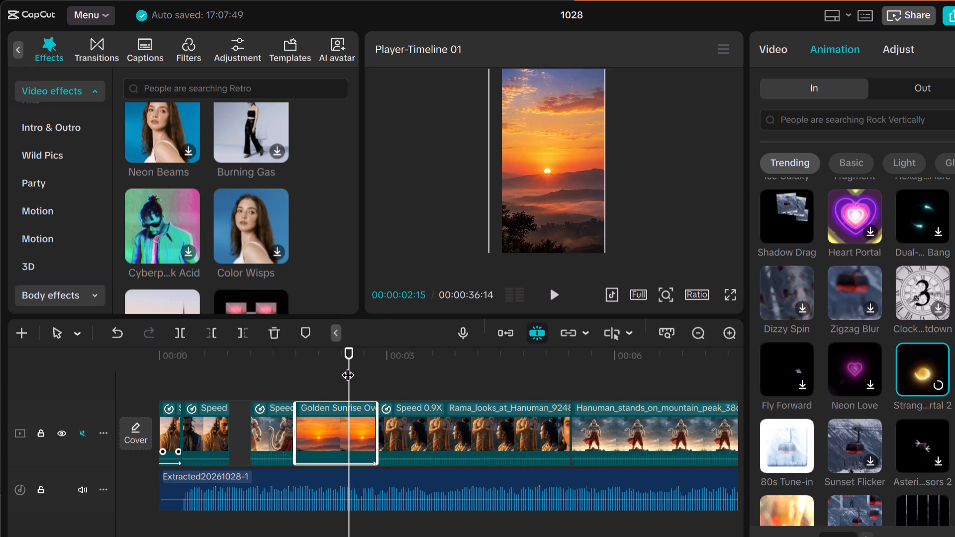
{"action": "left_click_drag", "start_coordinate": [347, 366], "coordinate": [320, 367]}
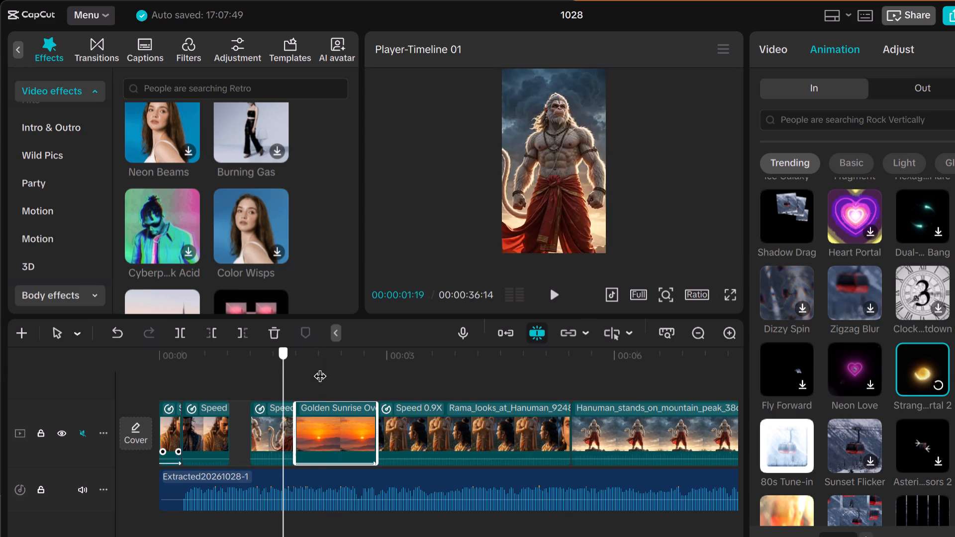
{"action": "left_click_drag", "start_coordinate": [320, 367], "coordinate": [289, 361]}
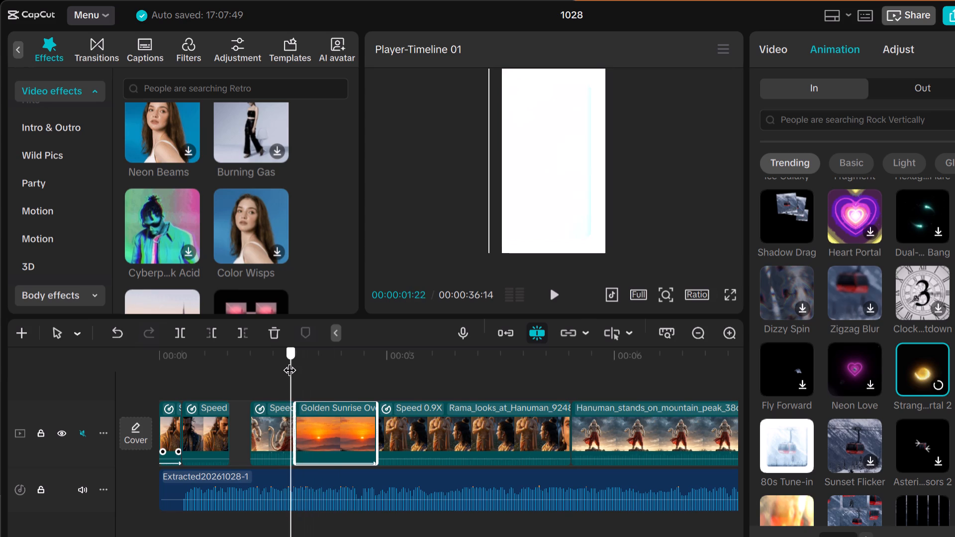
{"action": "left_click_drag", "start_coordinate": [289, 361], "coordinate": [295, 363]}
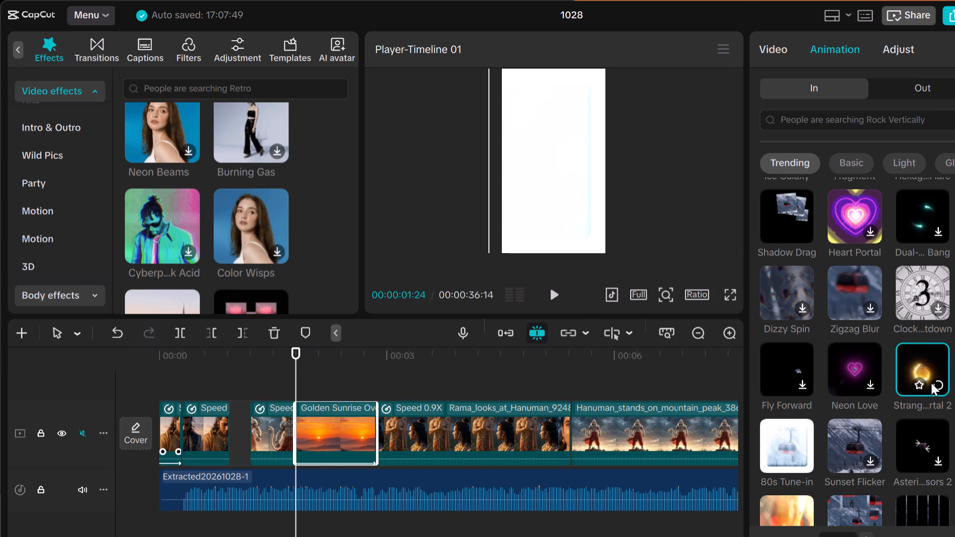
{"action": "left_click", "coordinate": [927, 358]}
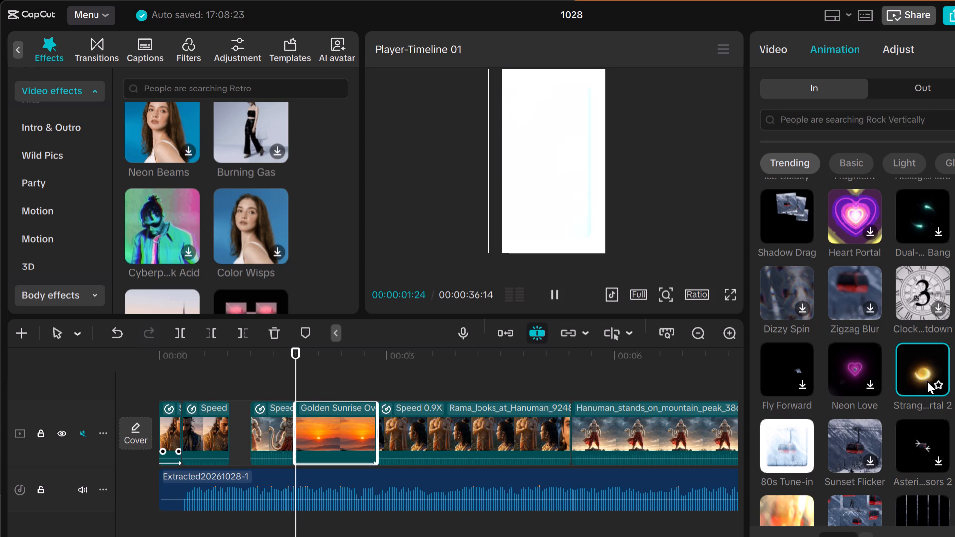
{"action": "left_click", "coordinate": [922, 378]}
{"action": "key", "text": "space"}
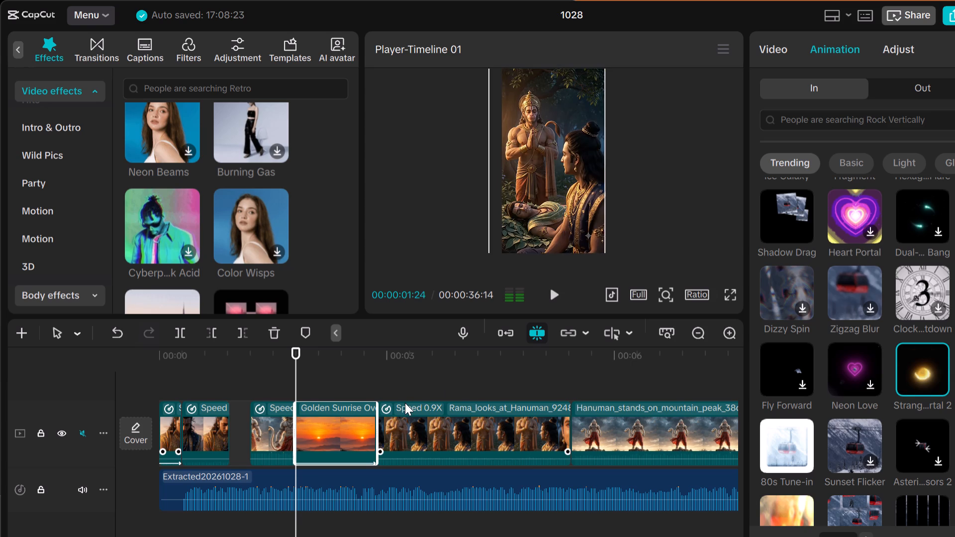
{"action": "key", "text": "space"}
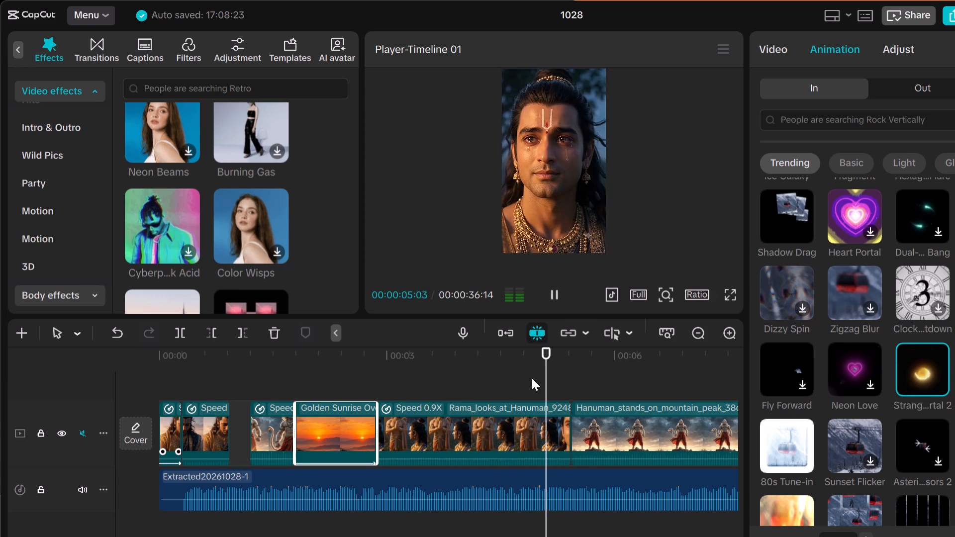
Play back the cut from the Golden Sunrise clip into the Rama_looks_at_Hanuman clip to check its timing.
{"action": "left_click", "coordinate": [632, 375]}
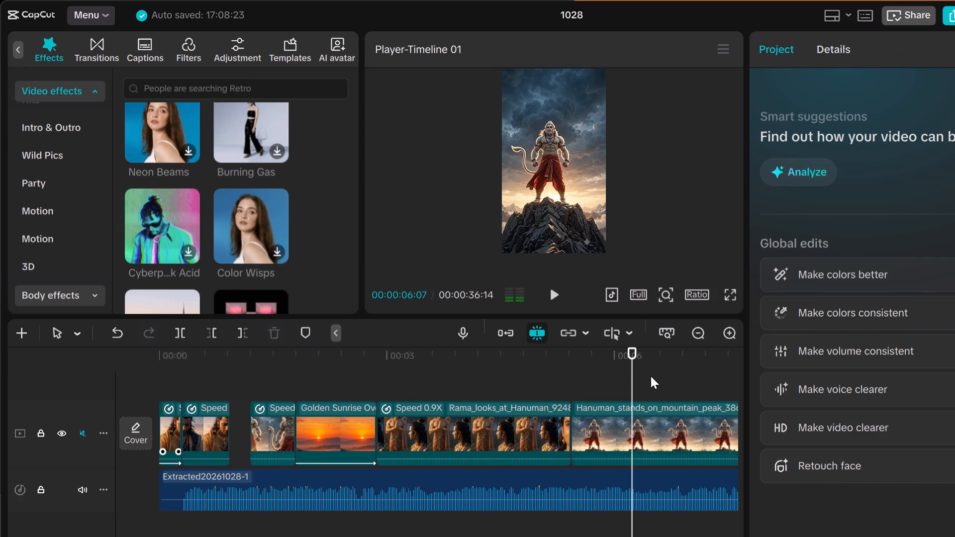
{"action": "left_click_drag", "start_coordinate": [634, 377], "coordinate": [554, 399]}
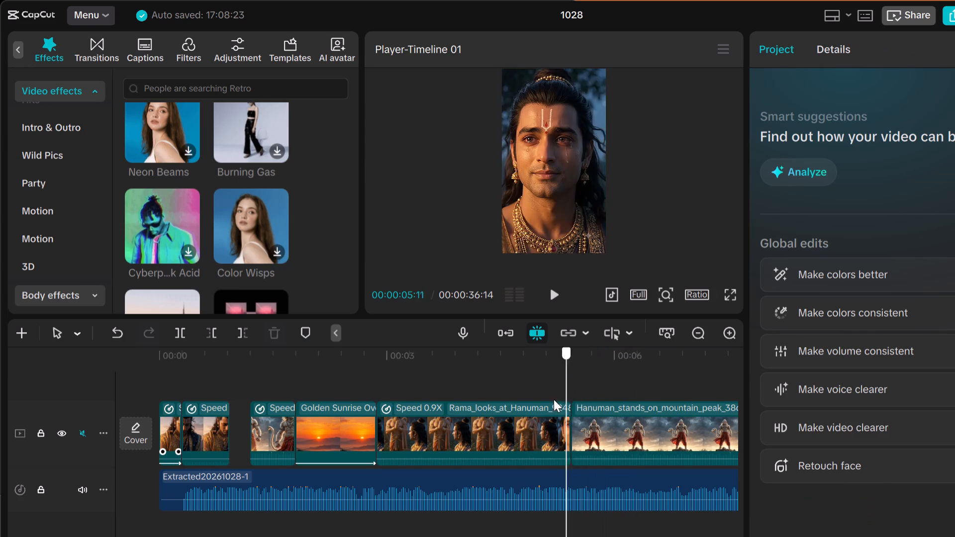
{"action": "left_click_drag", "start_coordinate": [554, 399], "coordinate": [372, 412]}
{"action": "key", "text": "space"}
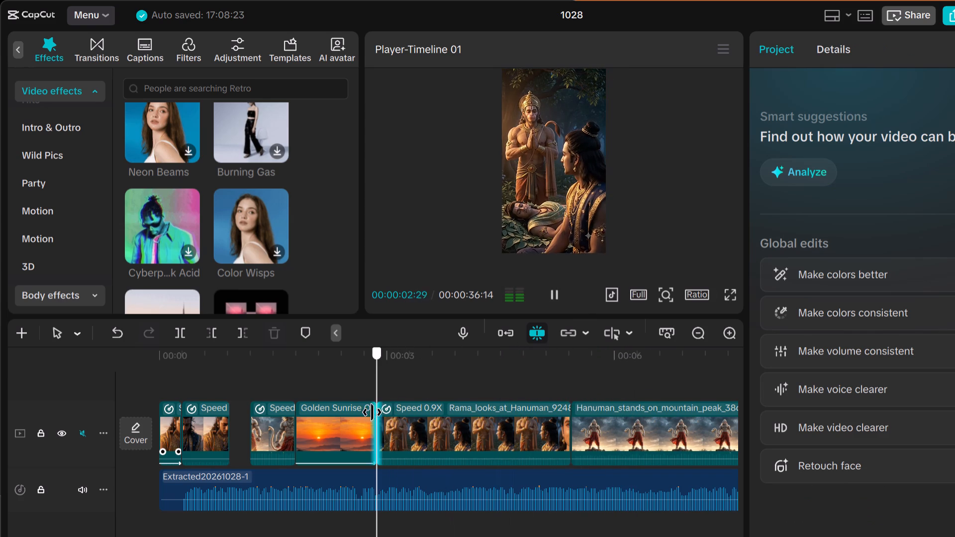
{"action": "left_click_drag", "start_coordinate": [372, 412], "coordinate": [371, 412]}
{"action": "key", "text": "space"}
{"action": "key", "text": "space"}
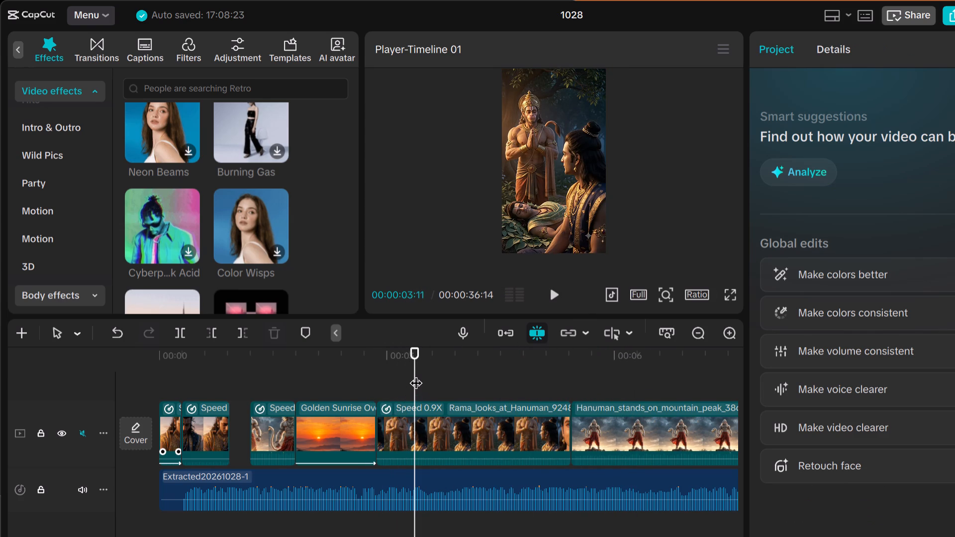
Trim the start of the Rama_looks_at_Hanuman clip after the sunrise so that it begins at 00:00:03:11.
{"action": "left_click", "coordinate": [397, 429]}
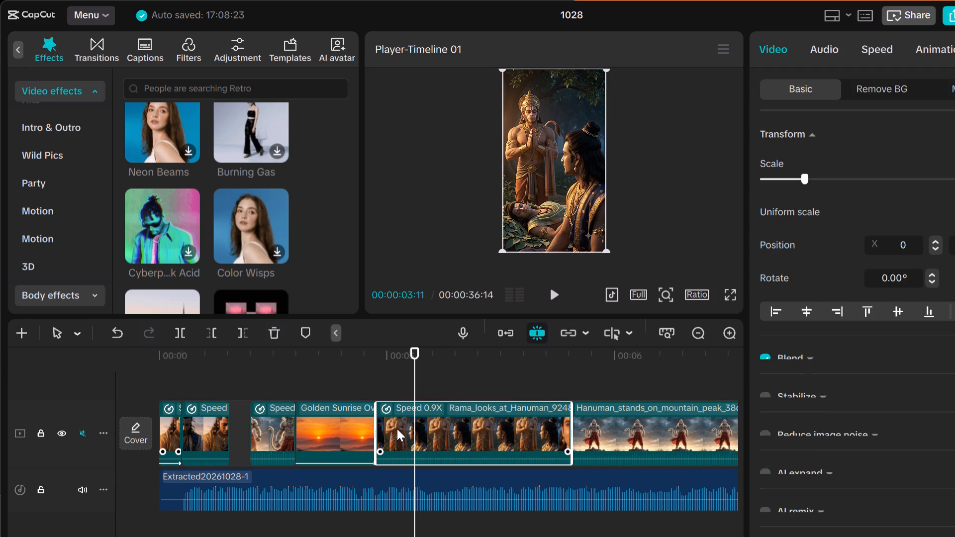
{"action": "left_click_drag", "start_coordinate": [377, 422], "coordinate": [387, 423]}
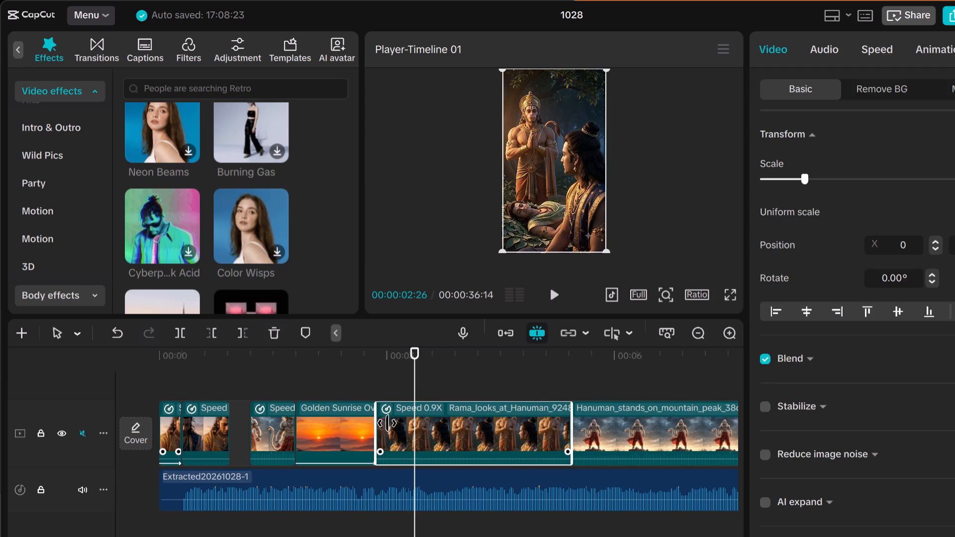
{"action": "left_click_drag", "start_coordinate": [387, 423], "coordinate": [420, 420]}
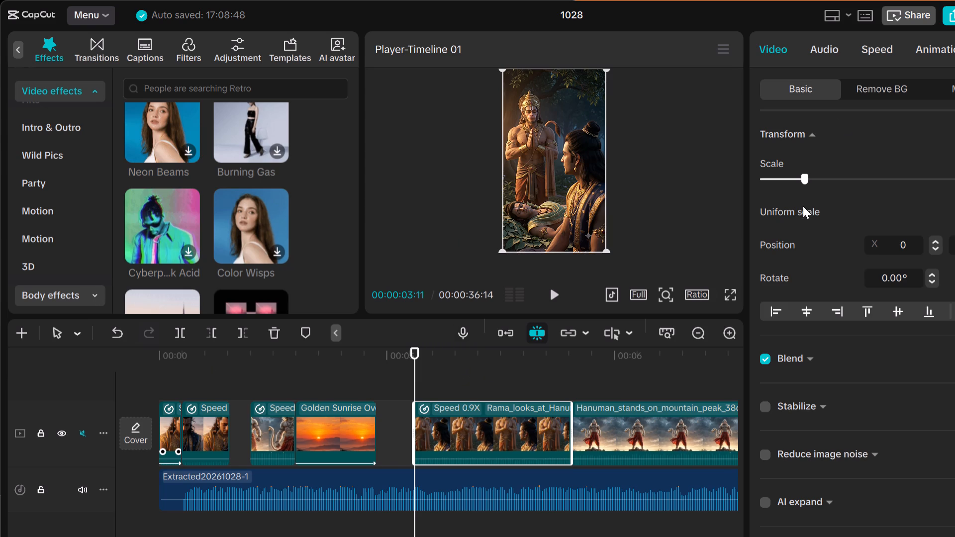
Close the project editor and minimise the CapCut home window to reach the desktop.
{"action": "left_click_drag", "start_coordinate": [753, 0], "coordinate": [678, 54]}
{"action": "key", "text": "Escape"}
{"action": "key", "text": "Escape"}
{"action": "key", "text": "alt+F4"}
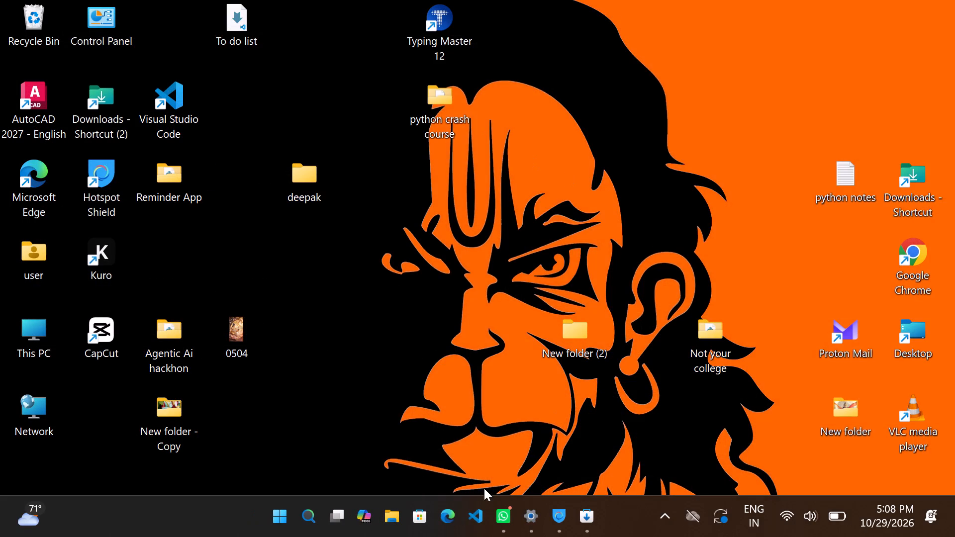
{"action": "left_click", "coordinate": [662, 521]}
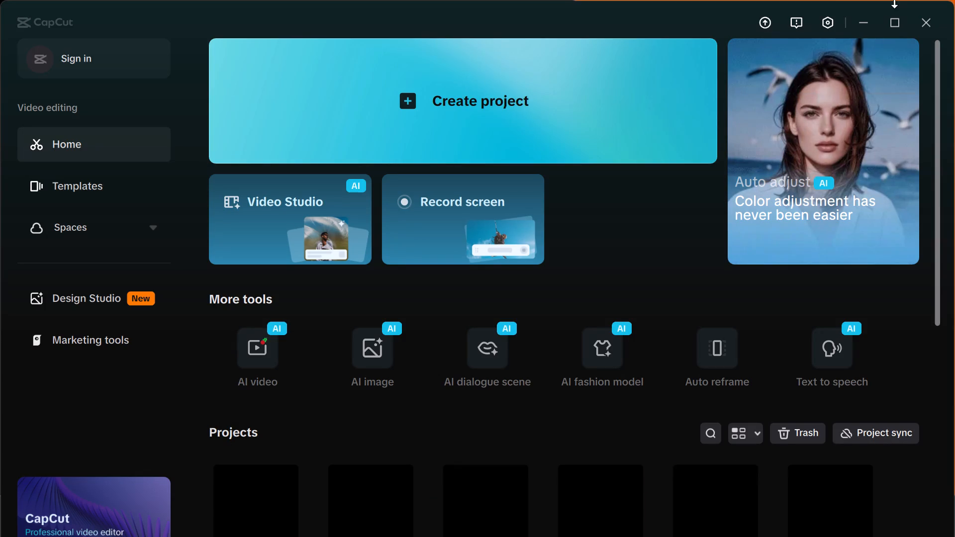
{"action": "left_click", "coordinate": [862, 28]}
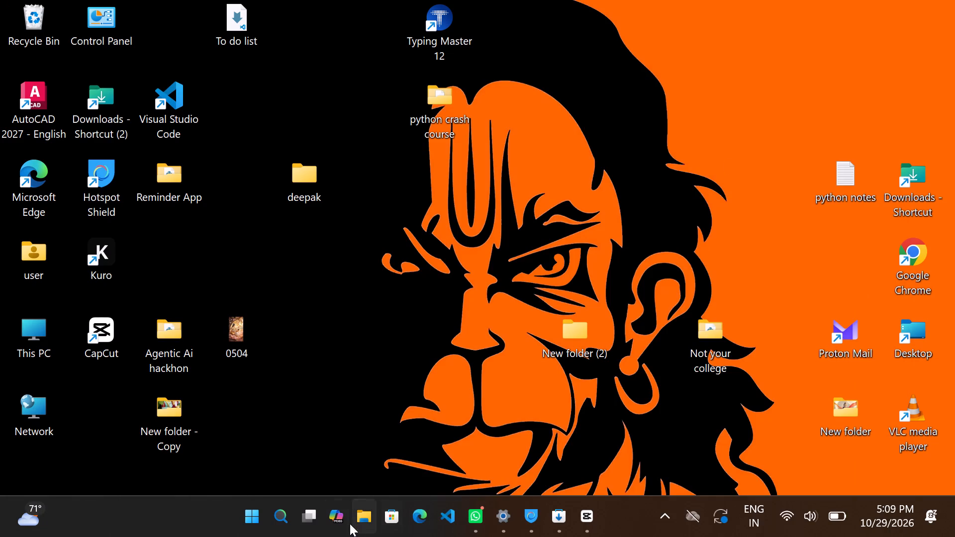
{"action": "left_click", "coordinate": [282, 510]}
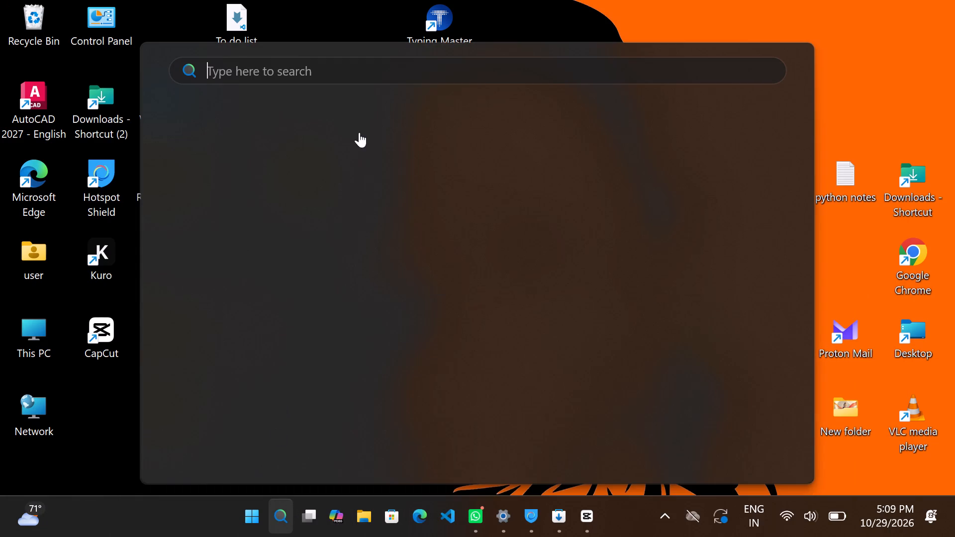
{"action": "left_click", "coordinate": [383, 230]}
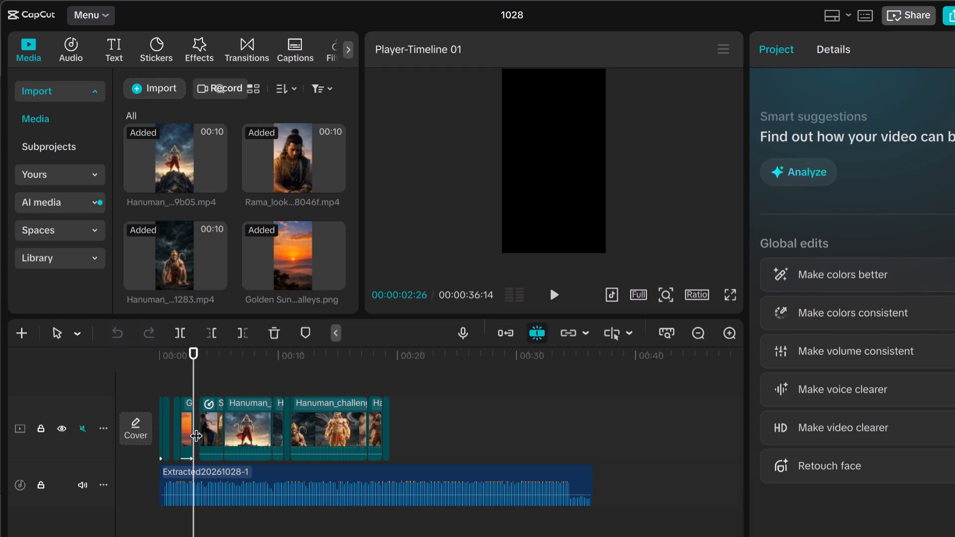
Import the image "Ram Cradles Wounded Lakshman at Dusk" from Downloads into the project media.
{"action": "left_click", "coordinate": [152, 90]}
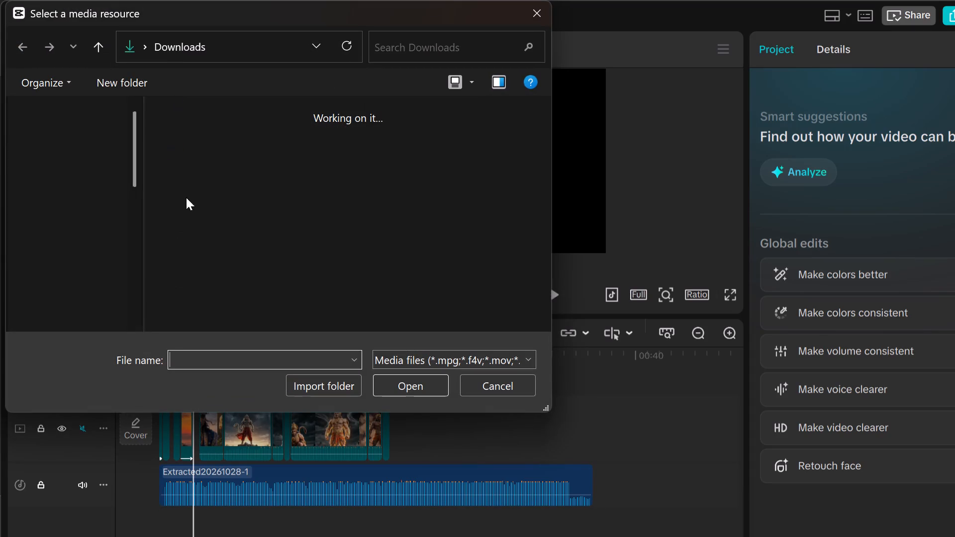
{"action": "left_click", "coordinate": [203, 175]}
{"action": "left_click", "coordinate": [203, 174]}
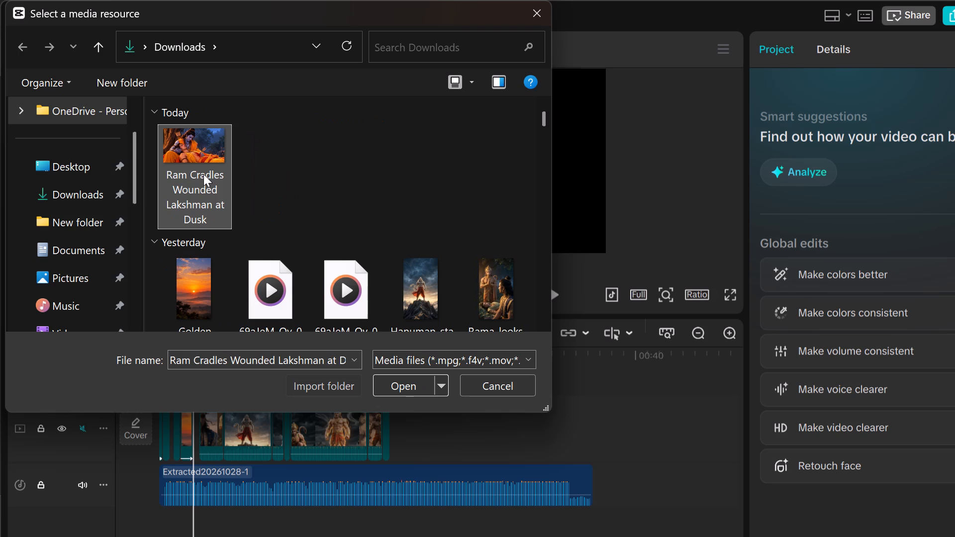
{"action": "left_click", "coordinate": [409, 391]}
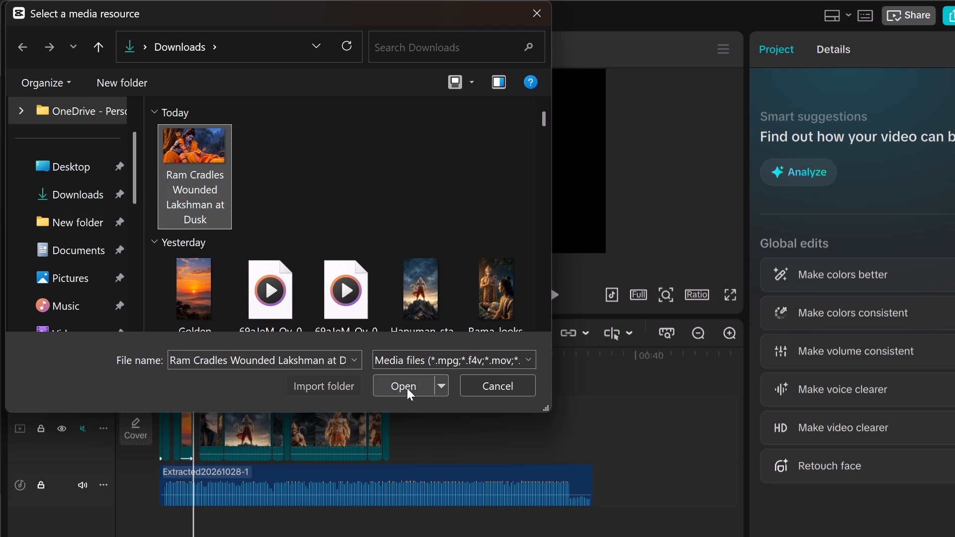
Finish importing the "Ram Cradles Wounded Lakshman at Dusk" image and add it to the timeline at 00:00:02:26.
{"action": "left_click", "coordinate": [407, 386]}
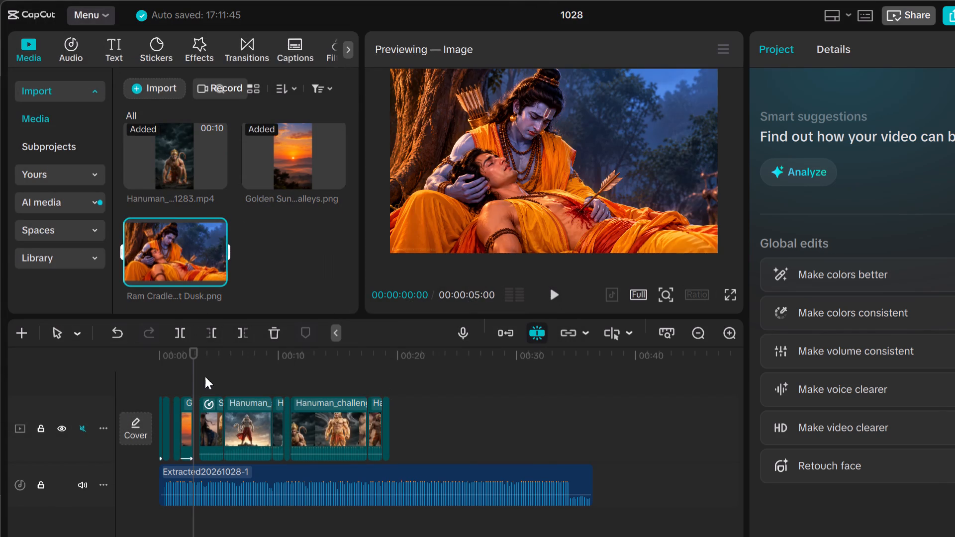
{"action": "left_click", "coordinate": [213, 275]}
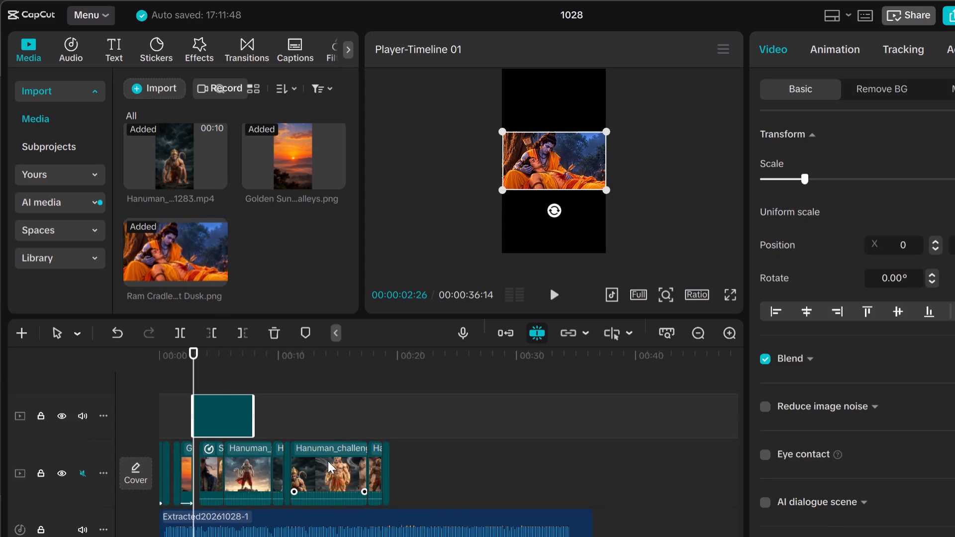
Move the last Hanuman clip to about 00:00:27 and the Hanuman_challeng clip to about 00:00:18 on the main track.
{"action": "left_click_drag", "start_coordinate": [381, 468], "coordinate": [392, 464]}
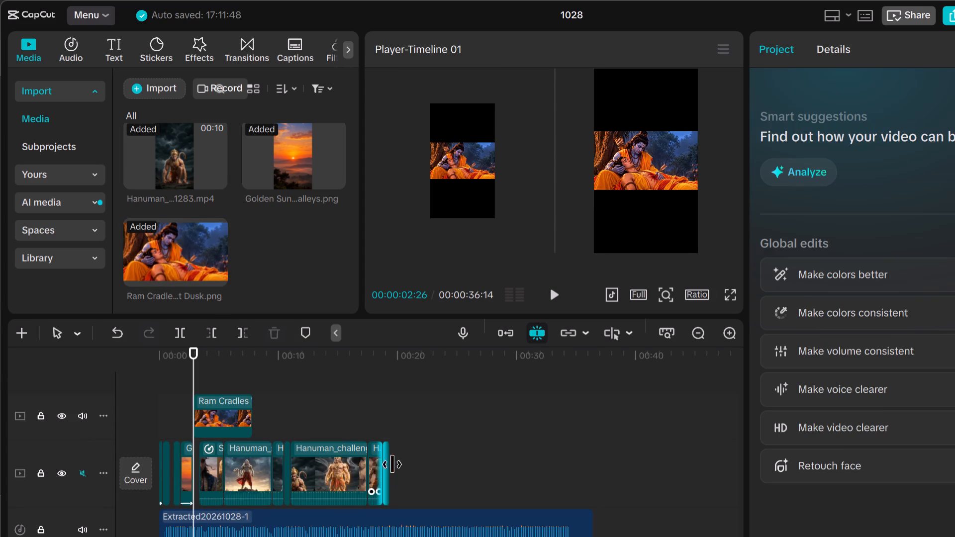
{"action": "left_click_drag", "start_coordinate": [392, 464], "coordinate": [405, 463]}
{"action": "left_click_drag", "start_coordinate": [372, 468], "coordinate": [404, 460]}
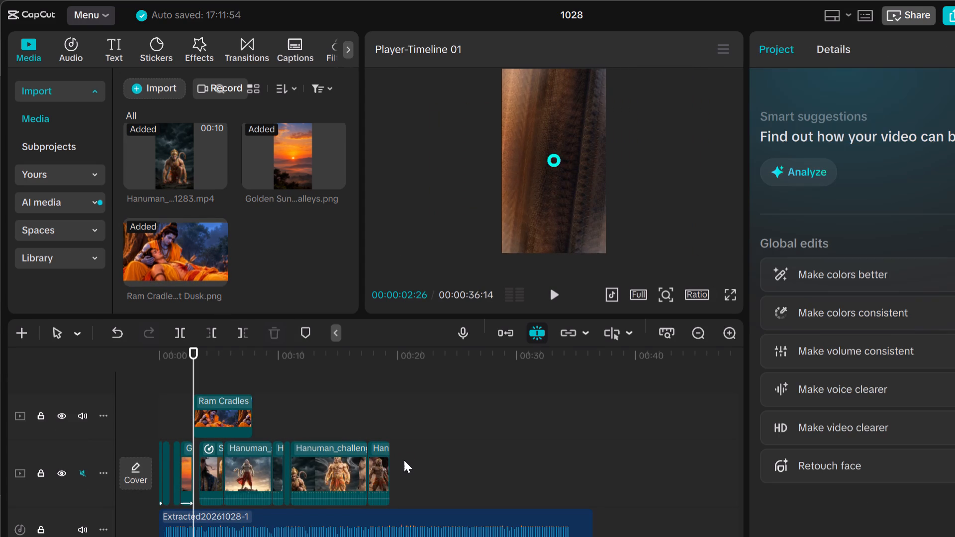
{"action": "left_click_drag", "start_coordinate": [404, 460], "coordinate": [404, 459]}
{"action": "left_click_drag", "start_coordinate": [372, 457], "coordinate": [393, 457]}
{"action": "left_click", "coordinate": [384, 459]}
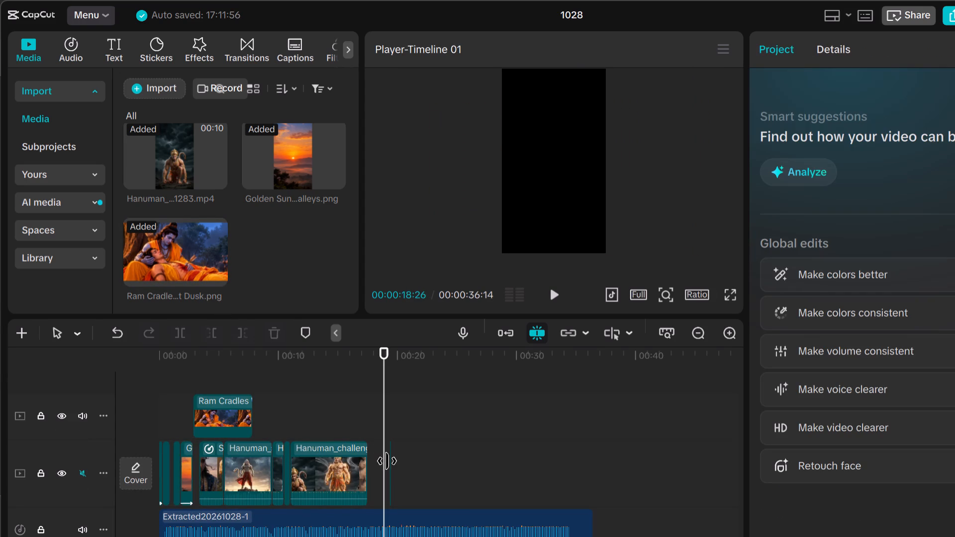
{"action": "key", "text": "ctrl+z"}
{"action": "left_click_drag", "start_coordinate": [377, 467], "coordinate": [486, 459]}
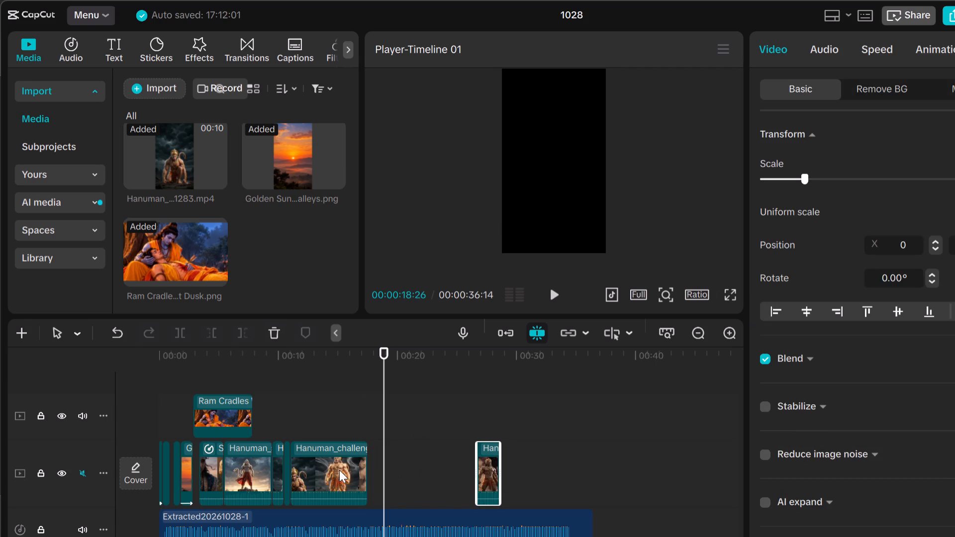
{"action": "left_click_drag", "start_coordinate": [339, 470], "coordinate": [420, 464]}
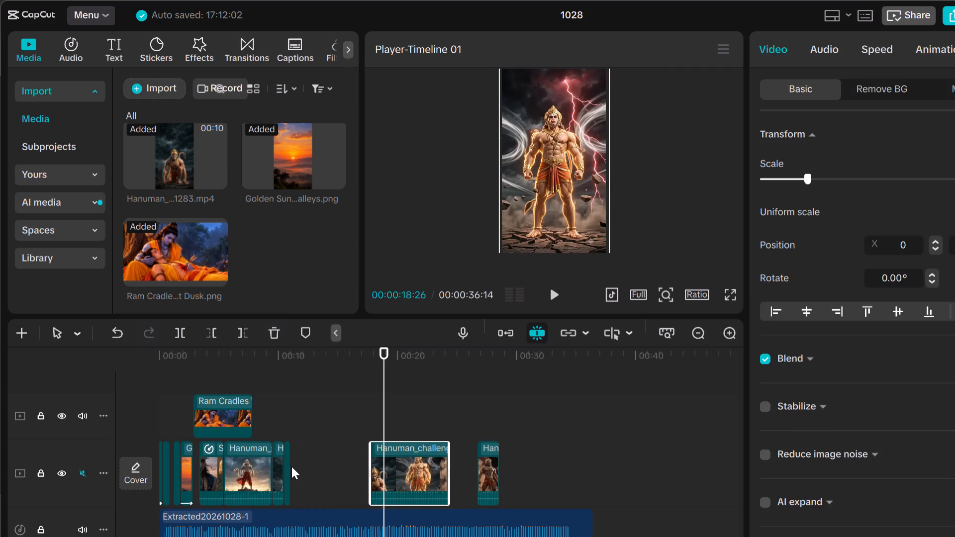
Extend the very short Hanuman clip near 00:00:10 and move it onto an overlay track at about 00:00:16.
{"action": "left_click", "coordinate": [285, 466]}
{"action": "left_click_drag", "start_coordinate": [285, 466], "coordinate": [296, 465]}
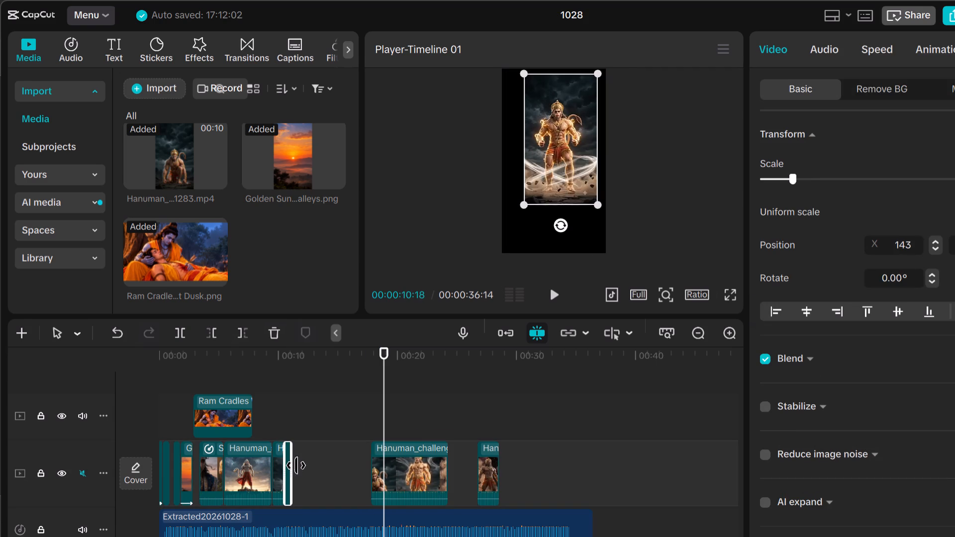
{"action": "left_click_drag", "start_coordinate": [296, 465], "coordinate": [367, 476]}
{"action": "left_click_drag", "start_coordinate": [289, 469], "coordinate": [342, 469]}
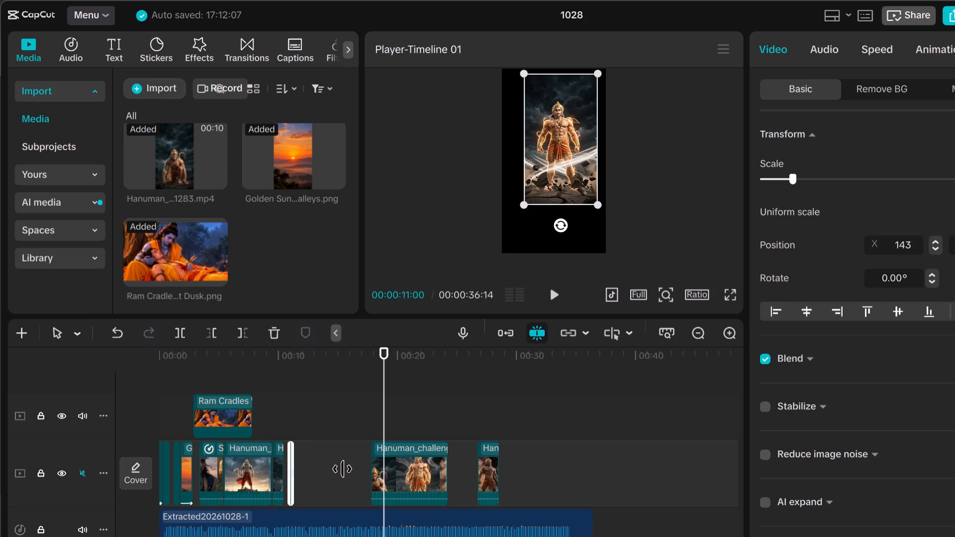
{"action": "left_click_drag", "start_coordinate": [342, 469], "coordinate": [259, 478]}
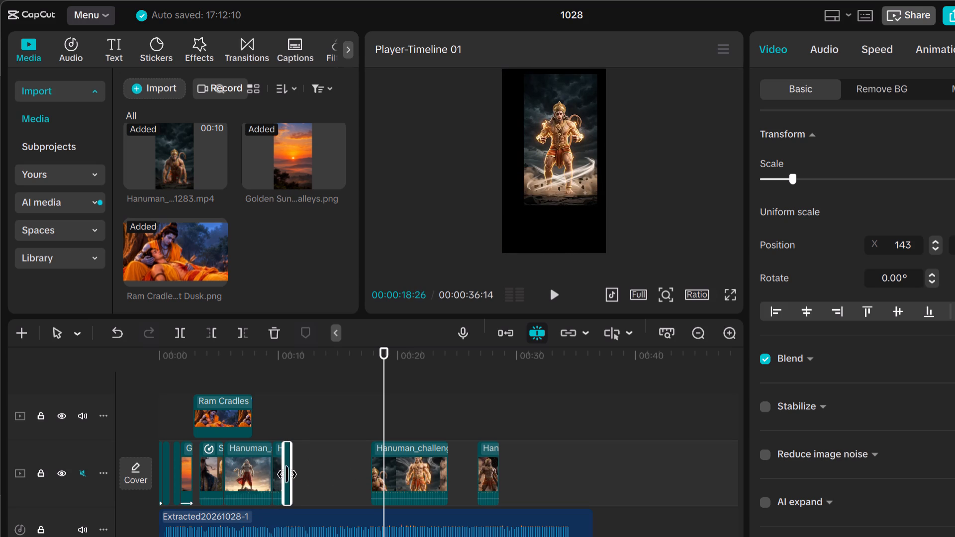
{"action": "left_click_drag", "start_coordinate": [290, 472], "coordinate": [311, 473]}
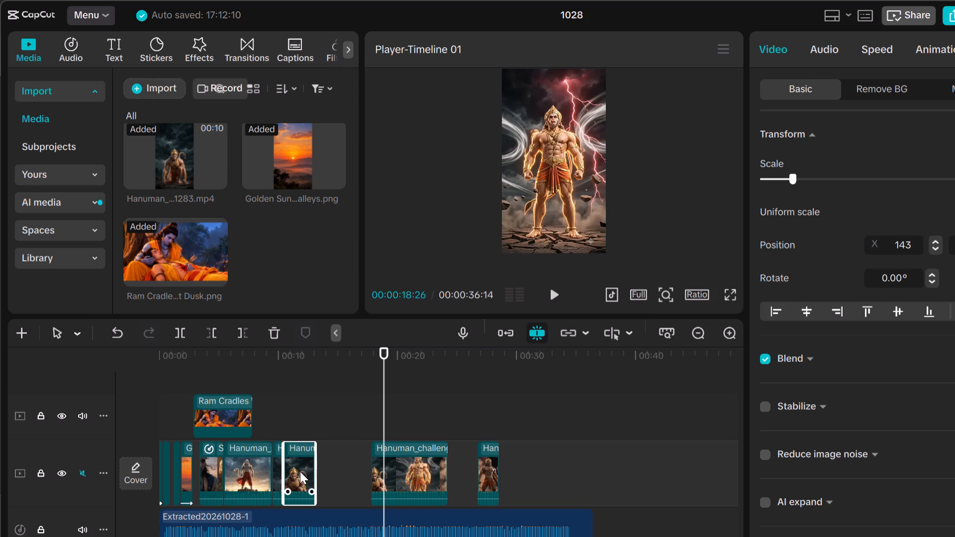
{"action": "left_click_drag", "start_coordinate": [298, 472], "coordinate": [361, 479]}
Extend the remaining short Hanuman clip near 00:00:09 and move it onto another overlay track at about 00:00:16.
{"action": "left_click_drag", "start_coordinate": [280, 472], "coordinate": [272, 467]}
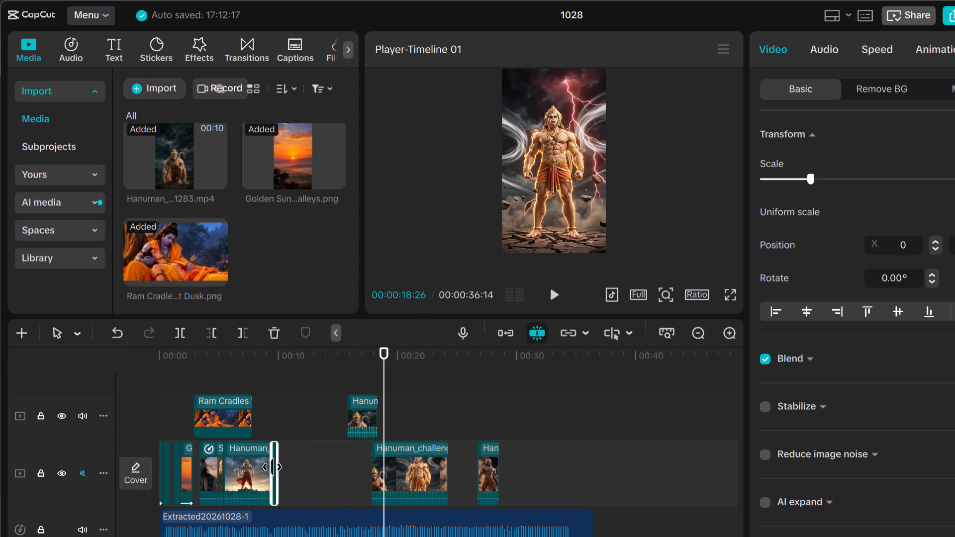
{"action": "left_click_drag", "start_coordinate": [272, 467], "coordinate": [260, 469]}
{"action": "left_click_drag", "start_coordinate": [277, 467], "coordinate": [298, 467]}
{"action": "left_click_drag", "start_coordinate": [289, 465], "coordinate": [314, 468]}
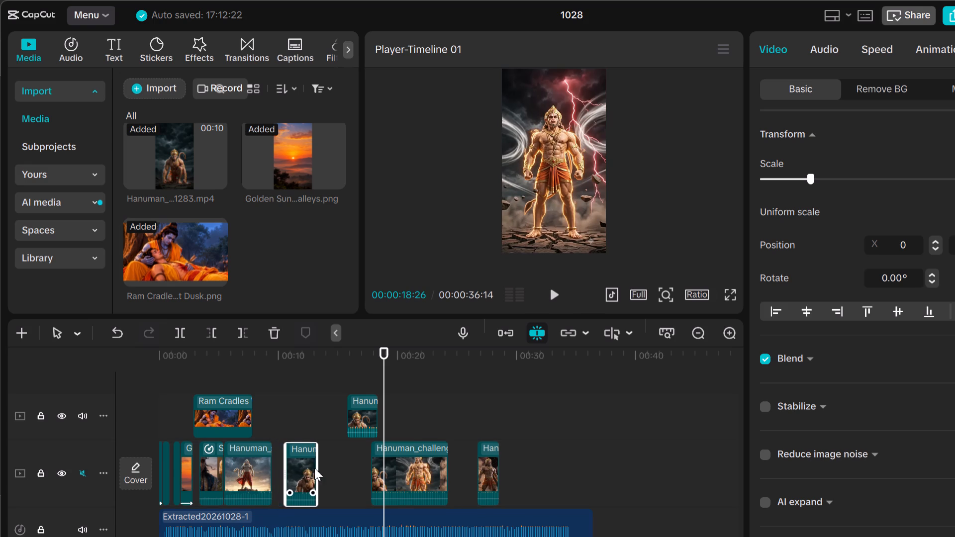
{"action": "left_click_drag", "start_coordinate": [314, 468], "coordinate": [364, 467]}
Shift the Hanuman clip with the bright horizon to about 00:00:13 and the clip before it to about 00:00:08.
{"action": "left_click", "coordinate": [244, 481]}
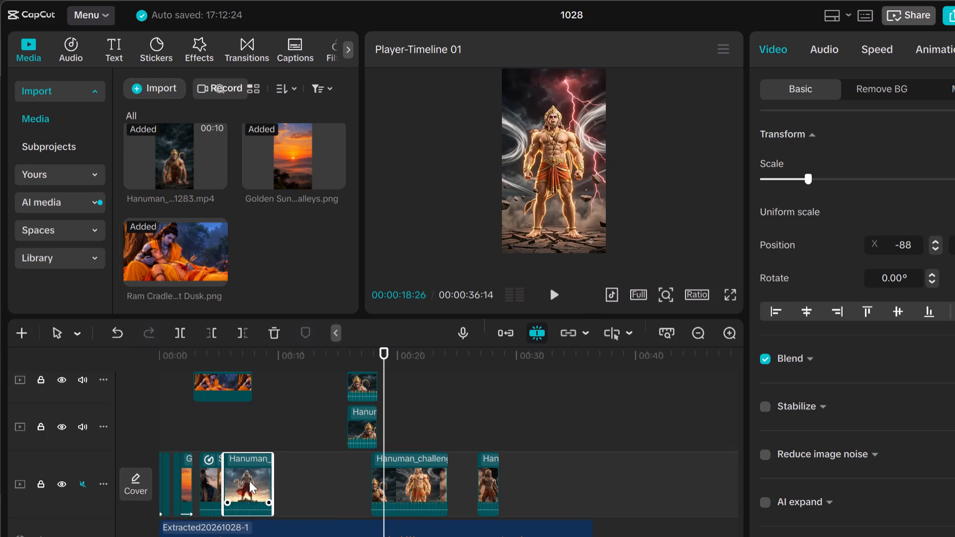
{"action": "left_click_drag", "start_coordinate": [250, 481], "coordinate": [342, 483]}
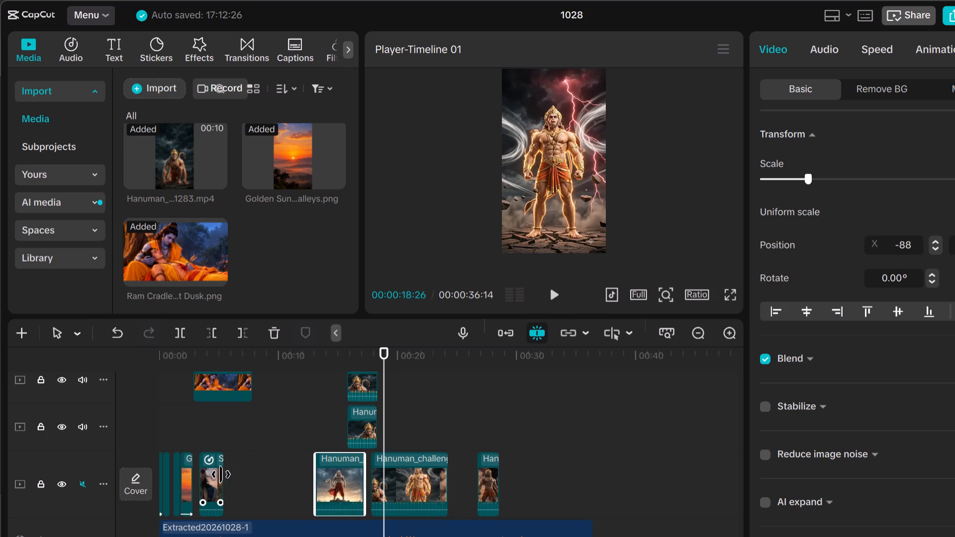
{"action": "left_click_drag", "start_coordinate": [218, 476], "coordinate": [267, 479]}
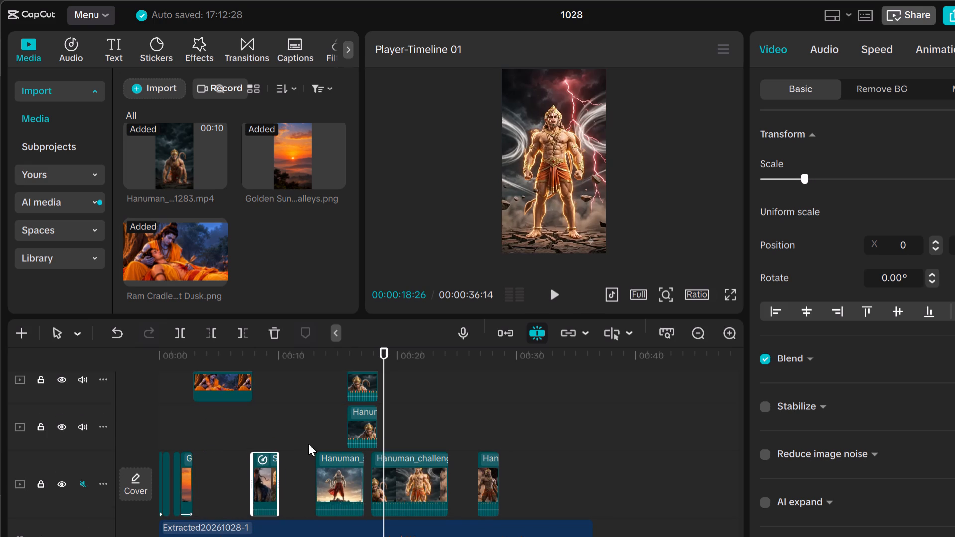
Trim the end of the Ram Cradles clip to about 4 seconds and place it directly after the sunset clip on the main track.
{"action": "left_click_drag", "start_coordinate": [209, 379], "coordinate": [218, 485]}
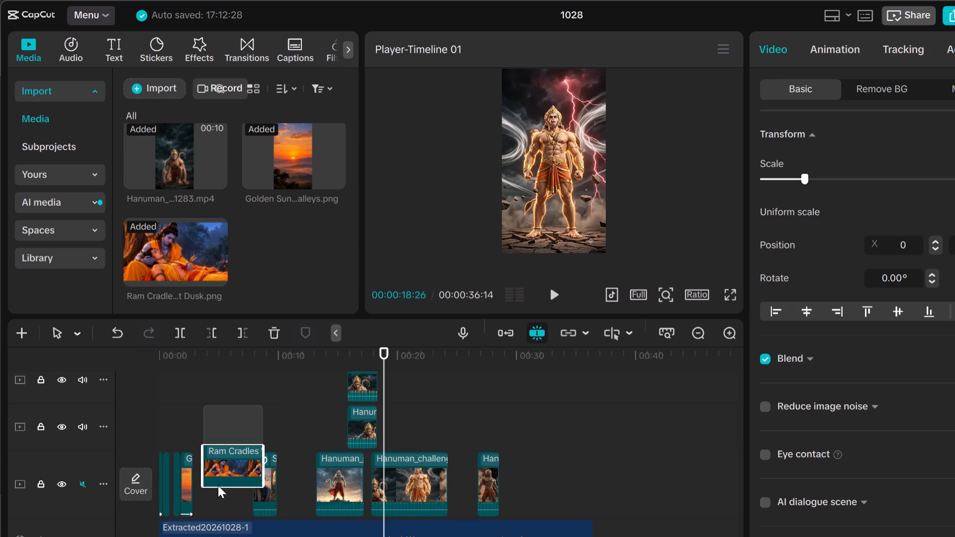
{"action": "left_click_drag", "start_coordinate": [218, 485], "coordinate": [204, 486]}
{"action": "left_click", "coordinate": [232, 436]}
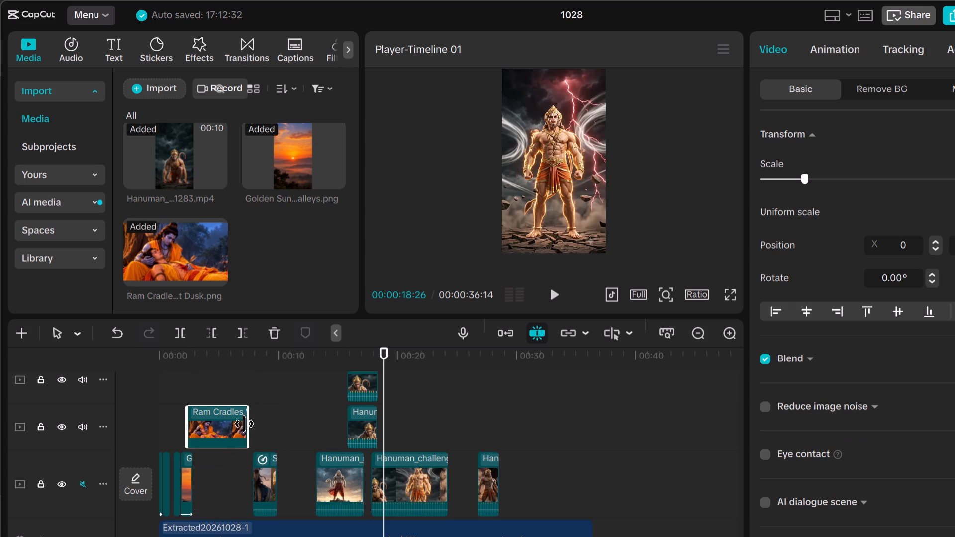
{"action": "left_click_drag", "start_coordinate": [246, 422], "coordinate": [237, 425]}
{"action": "left_click_drag", "start_coordinate": [210, 425], "coordinate": [230, 484]}
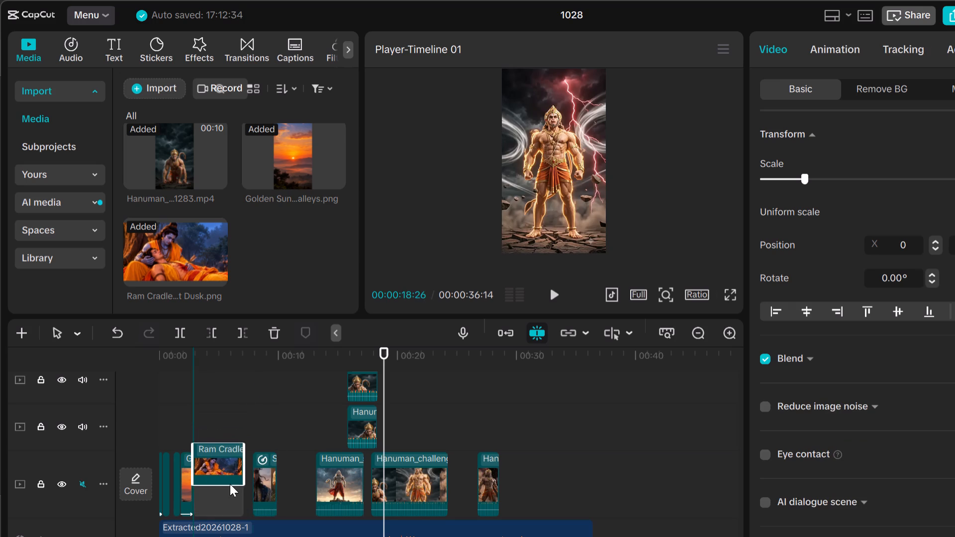
{"action": "left_click_drag", "start_coordinate": [230, 484], "coordinate": [222, 482]}
{"action": "left_click_drag", "start_coordinate": [221, 479], "coordinate": [212, 479]}
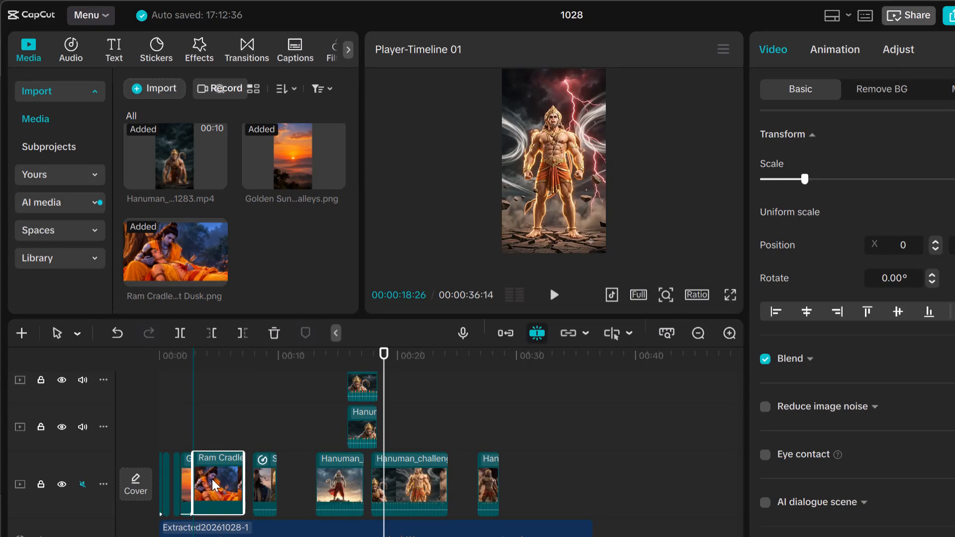
{"action": "left_click_drag", "start_coordinate": [212, 479], "coordinate": [210, 479]}
{"action": "left_click", "coordinate": [208, 478]}
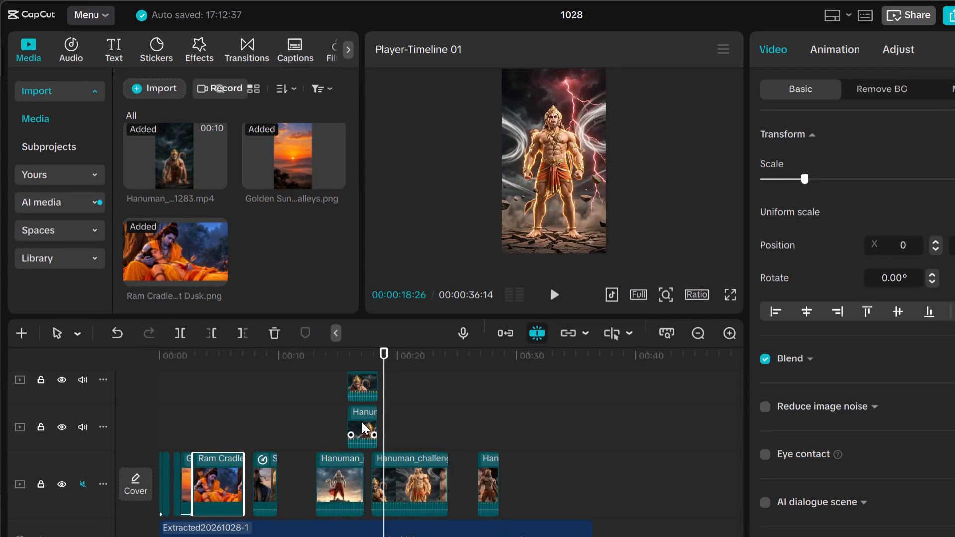
Preview the Ram Cradles clip at 00:00:05:01 and set the project's aspect ratio to 9:16.
{"action": "left_click_drag", "start_coordinate": [385, 414], "coordinate": [219, 457]}
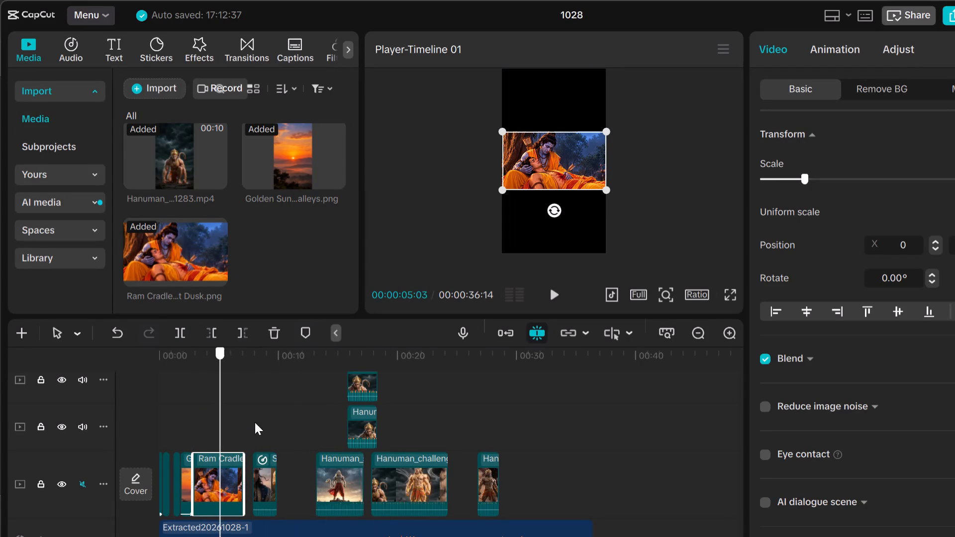
{"action": "left_click", "coordinate": [566, 162]}
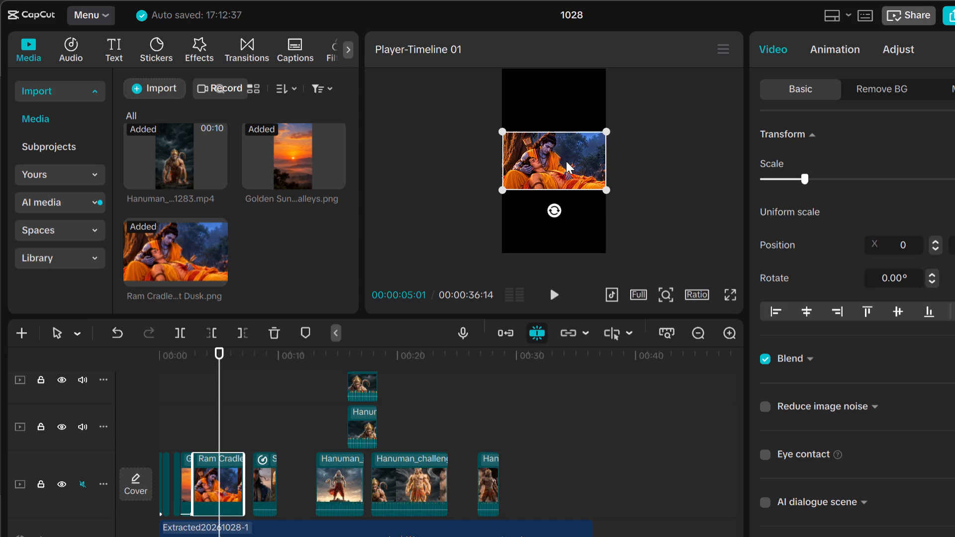
{"action": "right_click", "coordinate": [566, 161]}
{"action": "right_click", "coordinate": [562, 163]}
{"action": "scroll", "coordinate": [917, 350], "scroll_direction": "down", "scroll_amount": 4}
{"action": "scroll", "coordinate": [860, 323], "scroll_direction": "up", "scroll_amount": 3}
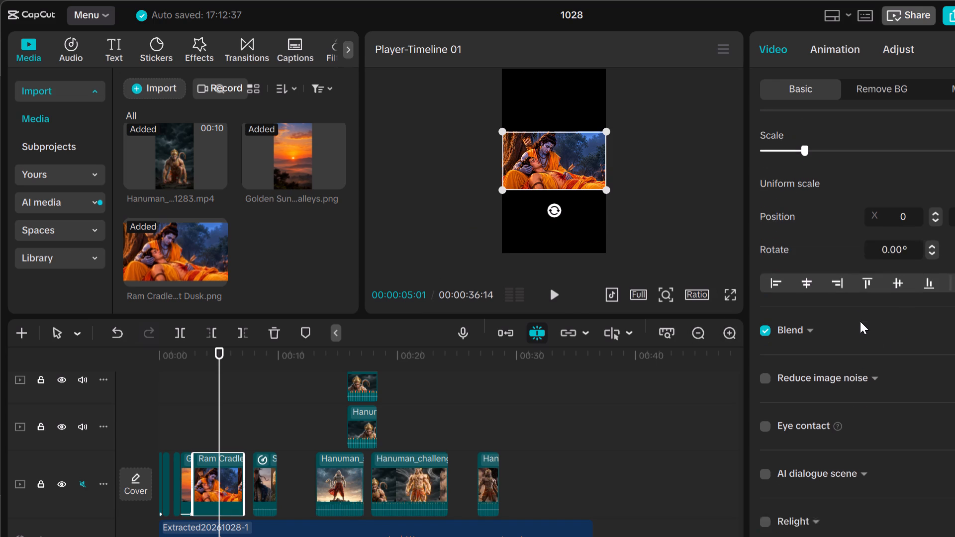
{"action": "scroll", "coordinate": [861, 320], "scroll_direction": "up", "scroll_amount": 7}
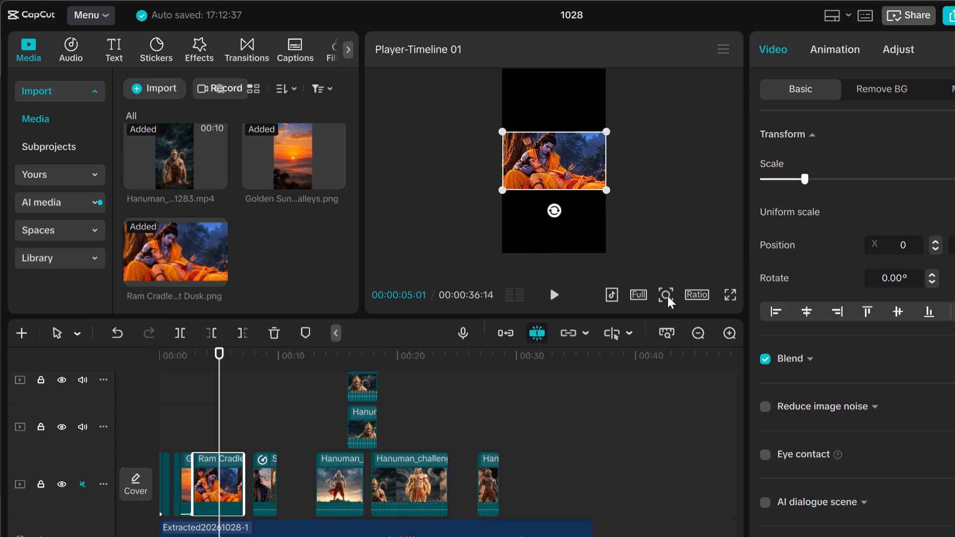
{"action": "left_click", "coordinate": [703, 295]}
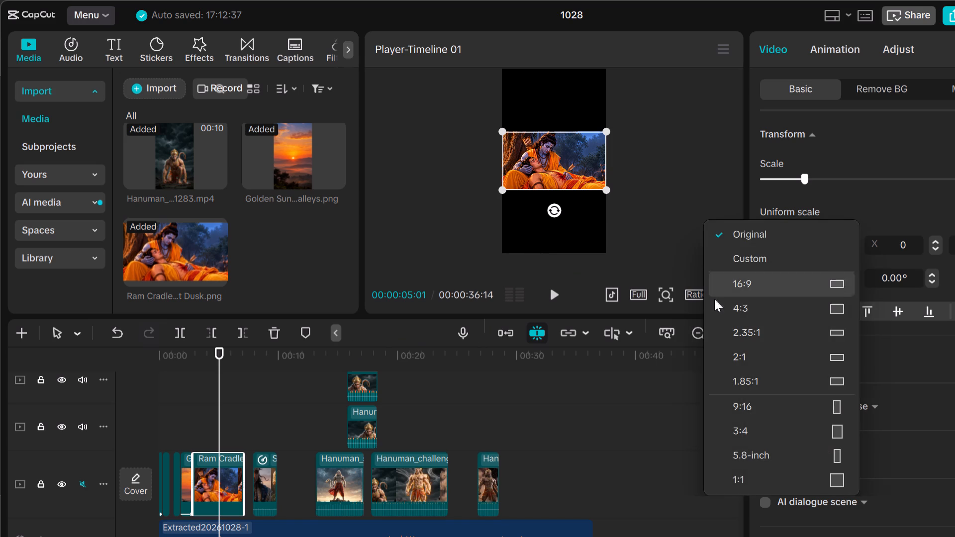
{"action": "left_click", "coordinate": [756, 399]}
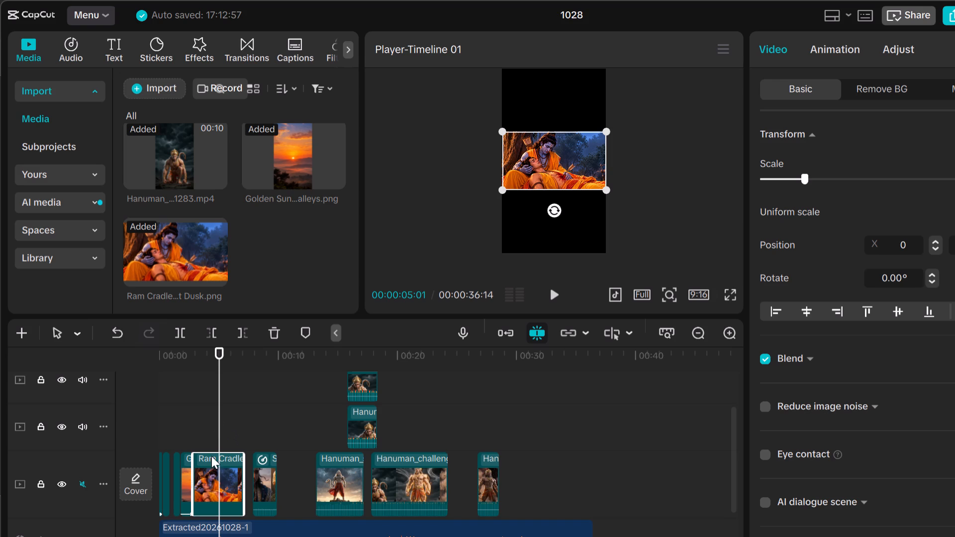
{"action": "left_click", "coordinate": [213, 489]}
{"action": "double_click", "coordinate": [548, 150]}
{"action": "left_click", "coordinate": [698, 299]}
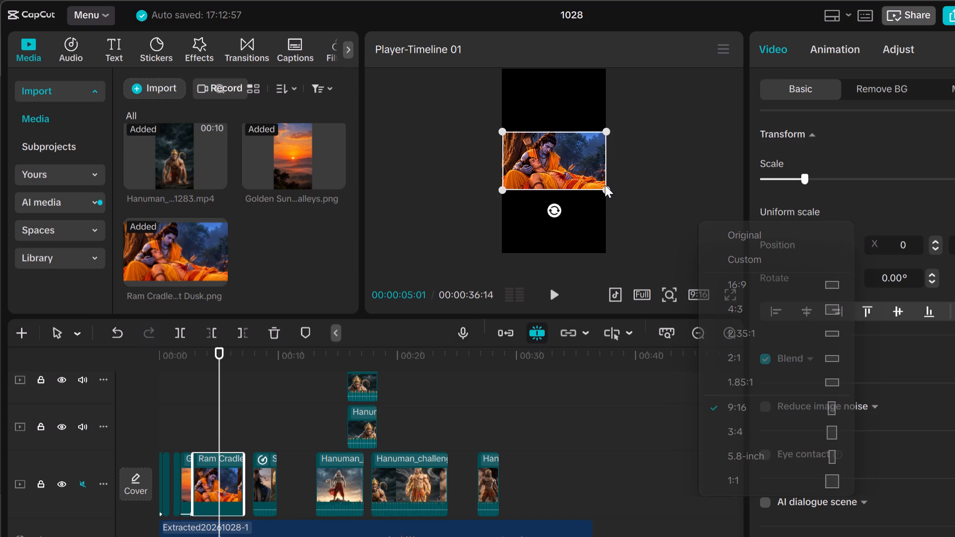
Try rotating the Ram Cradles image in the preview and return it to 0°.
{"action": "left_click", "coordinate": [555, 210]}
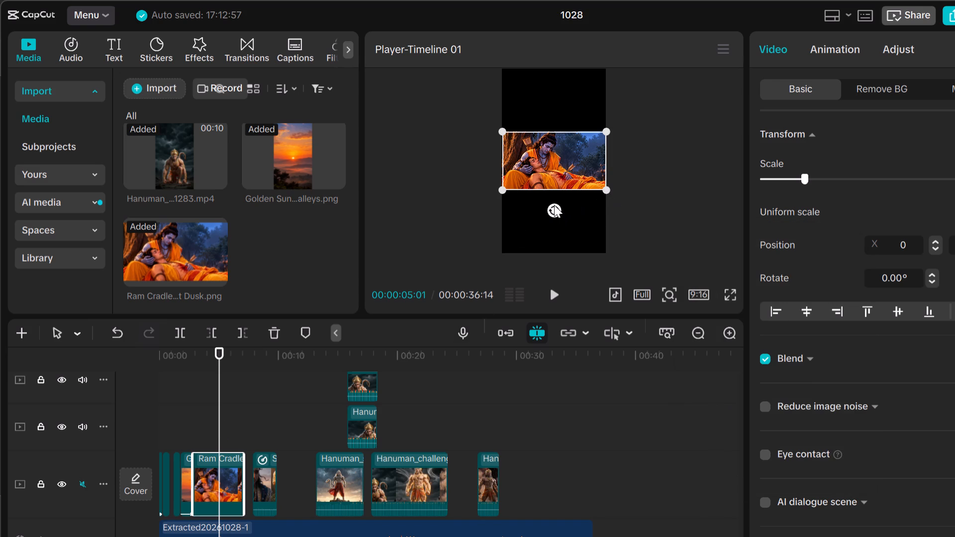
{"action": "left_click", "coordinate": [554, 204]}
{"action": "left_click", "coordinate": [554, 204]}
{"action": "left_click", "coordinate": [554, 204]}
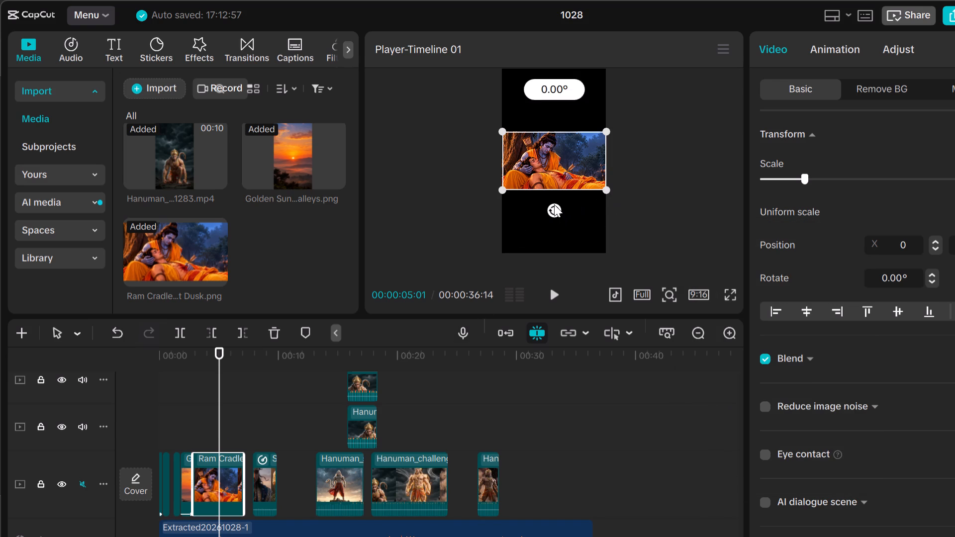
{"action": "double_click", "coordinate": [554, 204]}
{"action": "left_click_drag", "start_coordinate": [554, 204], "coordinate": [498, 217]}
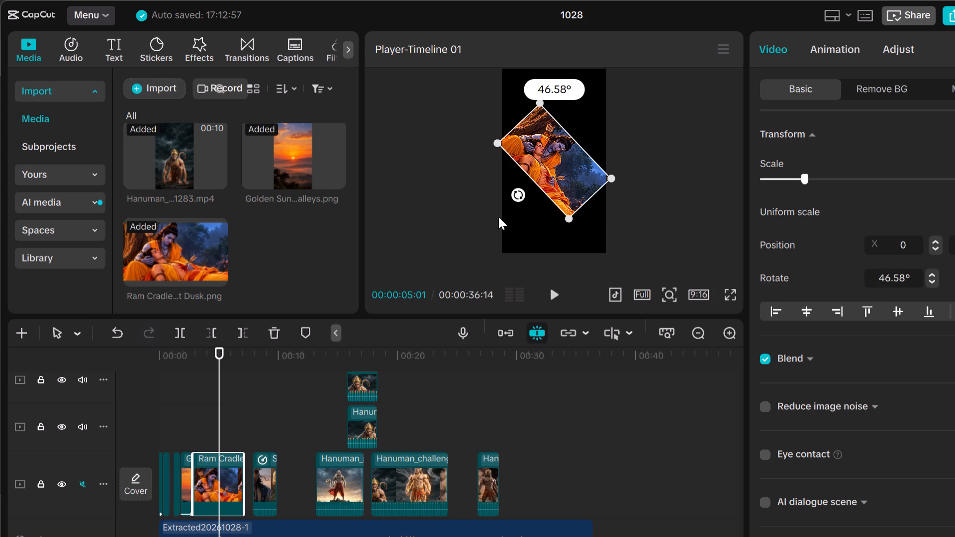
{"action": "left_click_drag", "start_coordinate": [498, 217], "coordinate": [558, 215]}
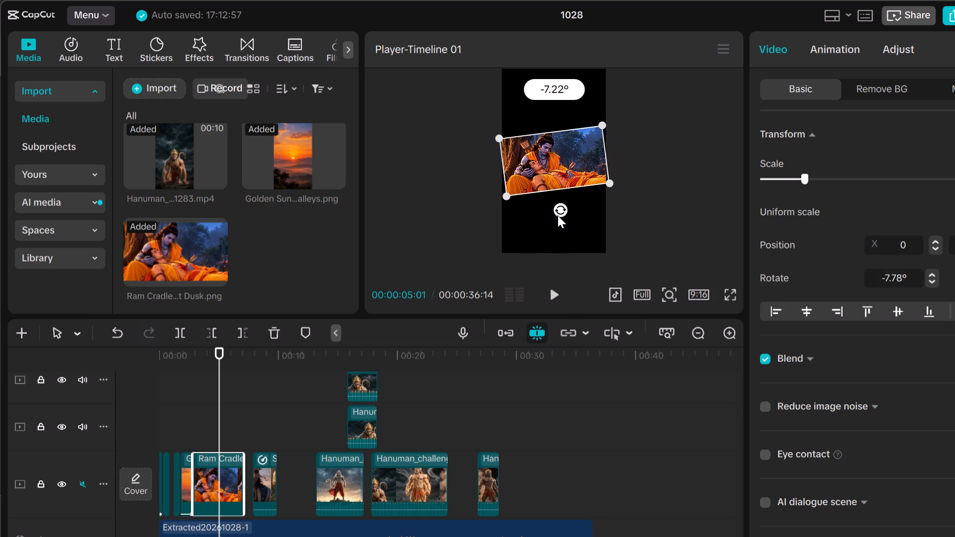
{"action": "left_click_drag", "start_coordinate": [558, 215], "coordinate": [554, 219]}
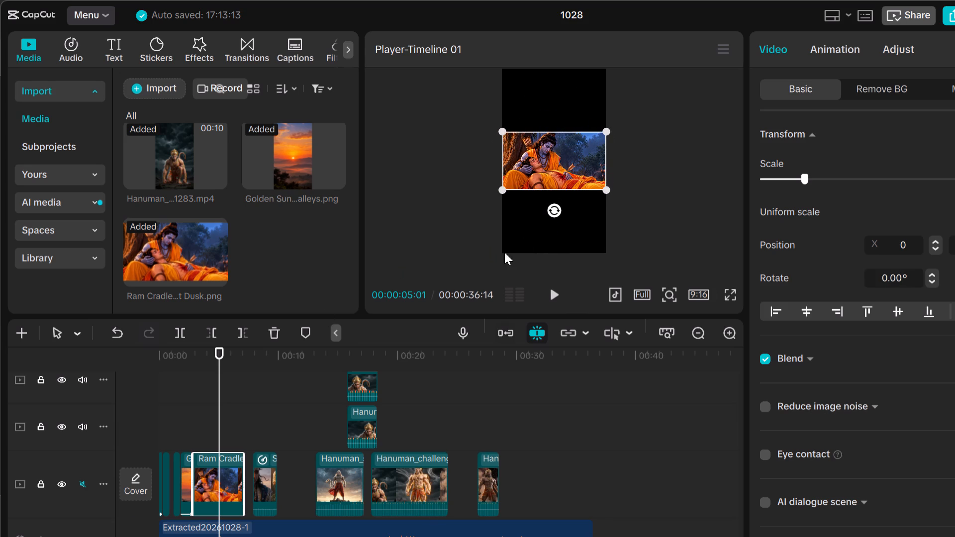